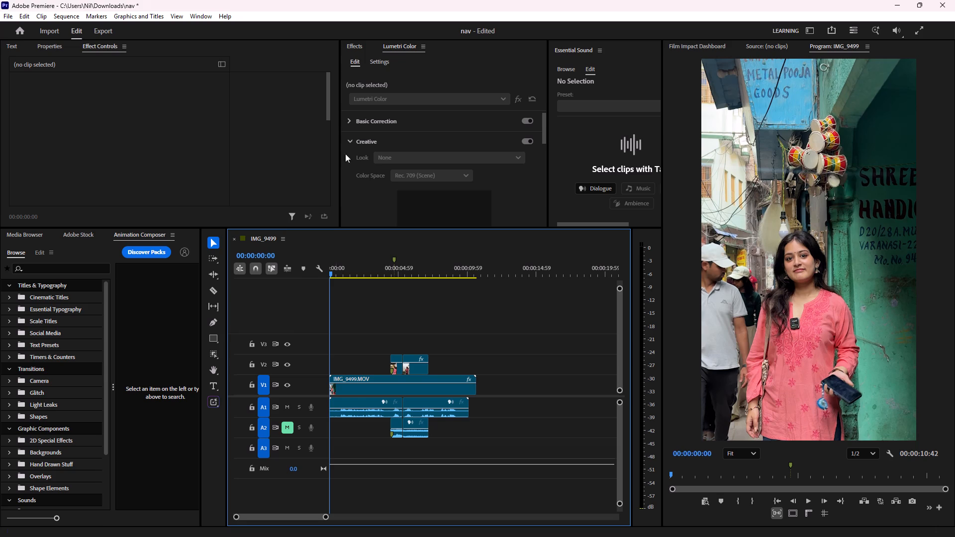
Switch to the TEMPLE DARSHAN design in Chrome and set the page 10 Heritage logo's first colour to dark red #9C0F07.
click(602, 530)
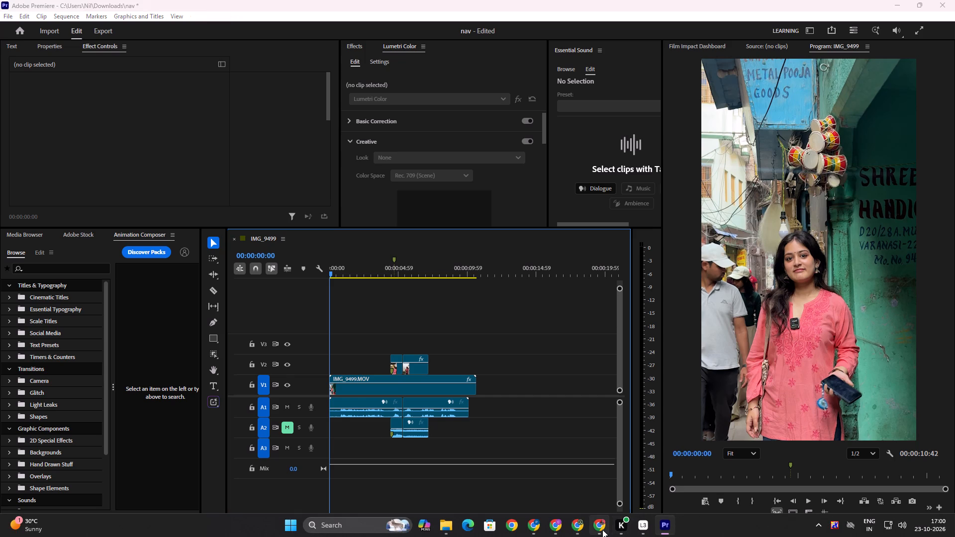
click(306, 179)
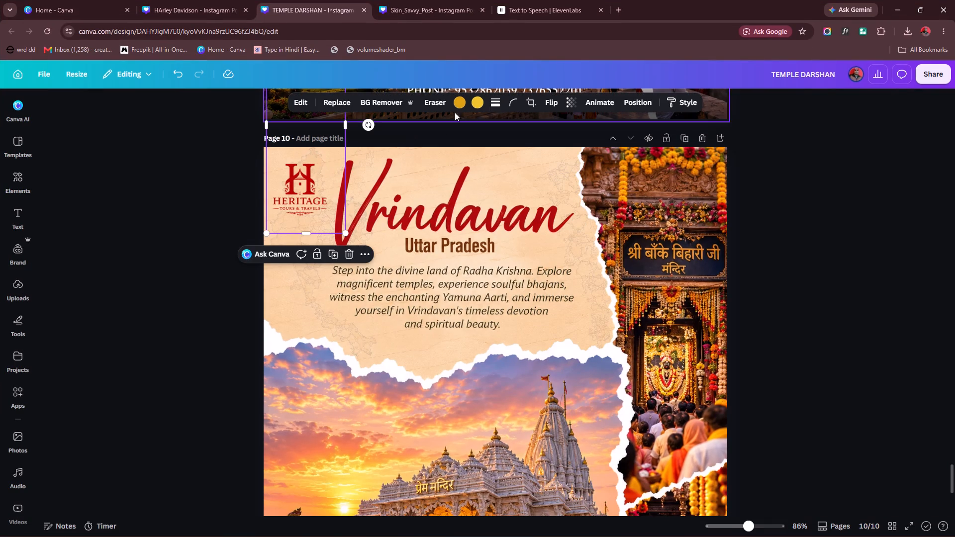
click(461, 100)
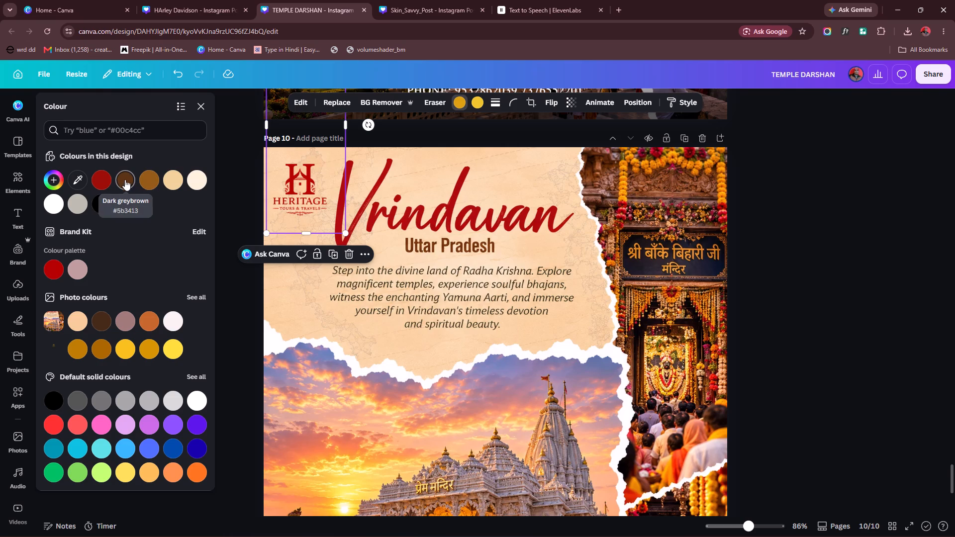
click(97, 182)
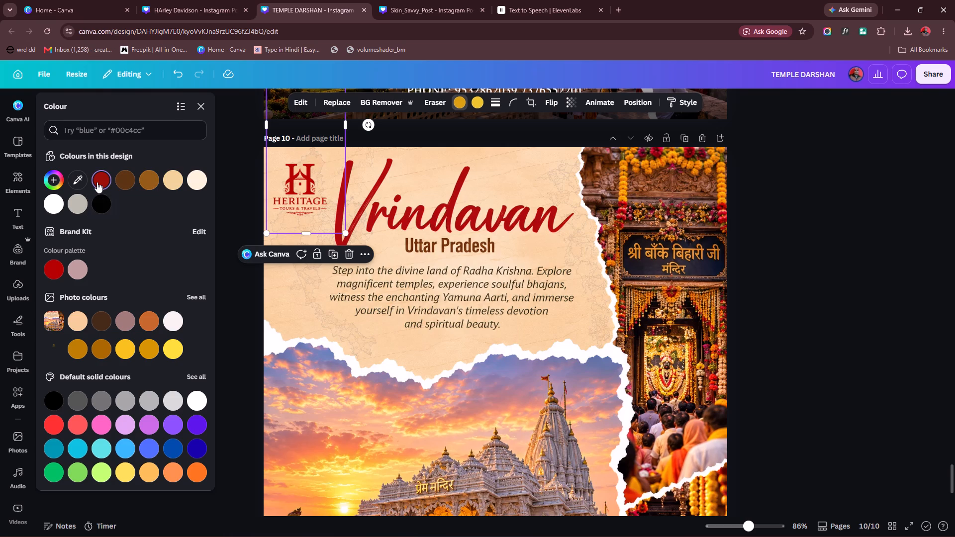
click(98, 181)
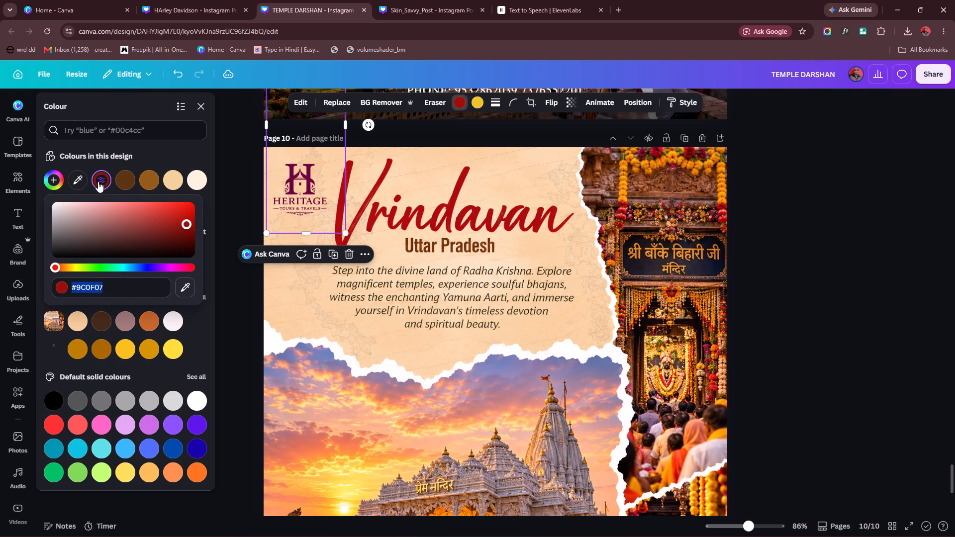
click(98, 181)
click(98, 181)
click(98, 181)
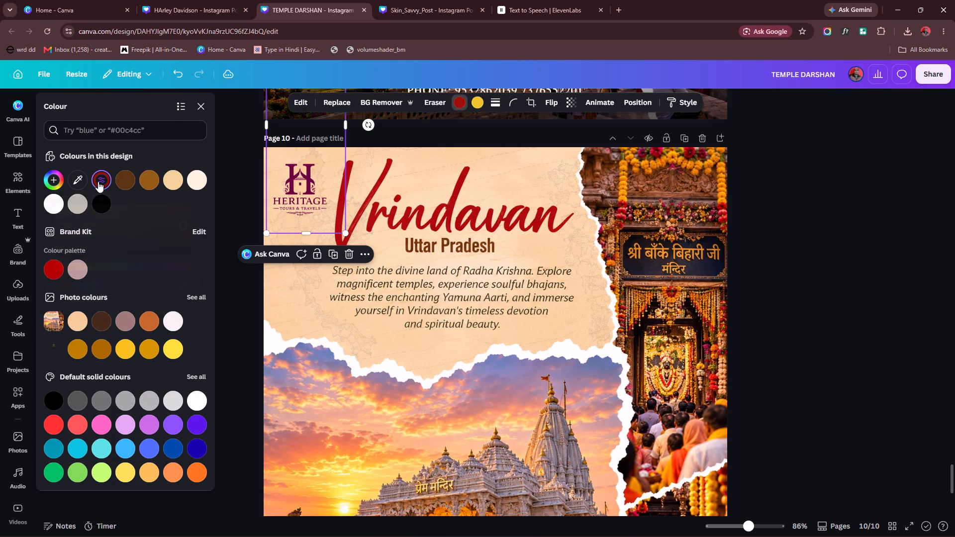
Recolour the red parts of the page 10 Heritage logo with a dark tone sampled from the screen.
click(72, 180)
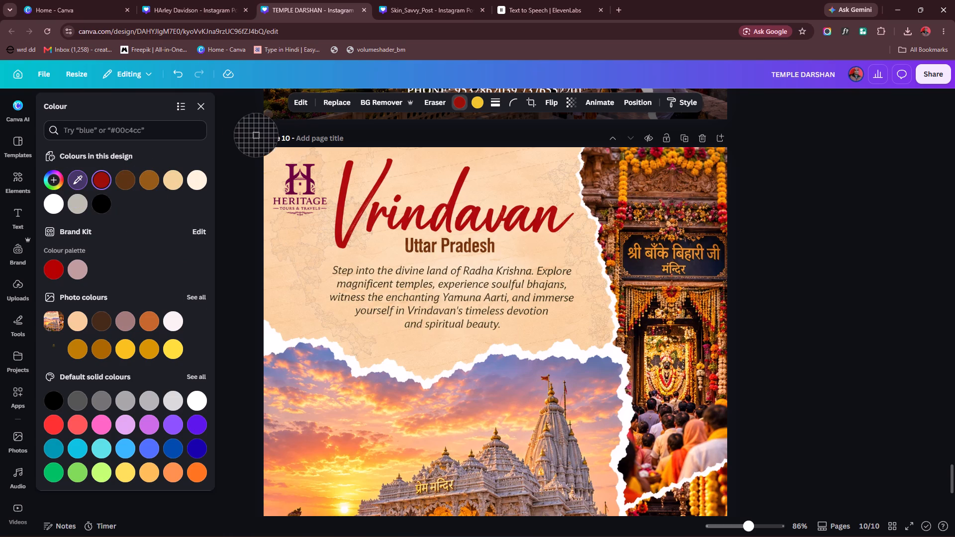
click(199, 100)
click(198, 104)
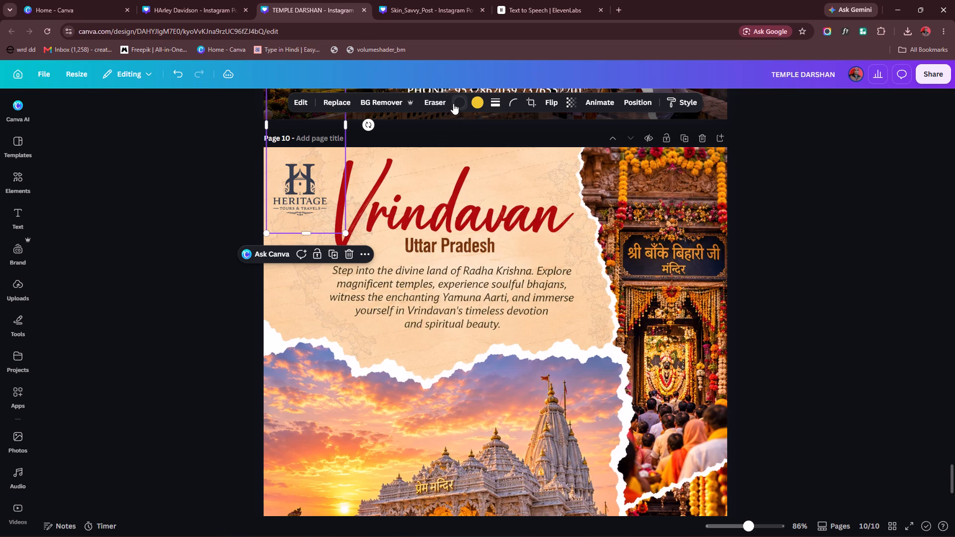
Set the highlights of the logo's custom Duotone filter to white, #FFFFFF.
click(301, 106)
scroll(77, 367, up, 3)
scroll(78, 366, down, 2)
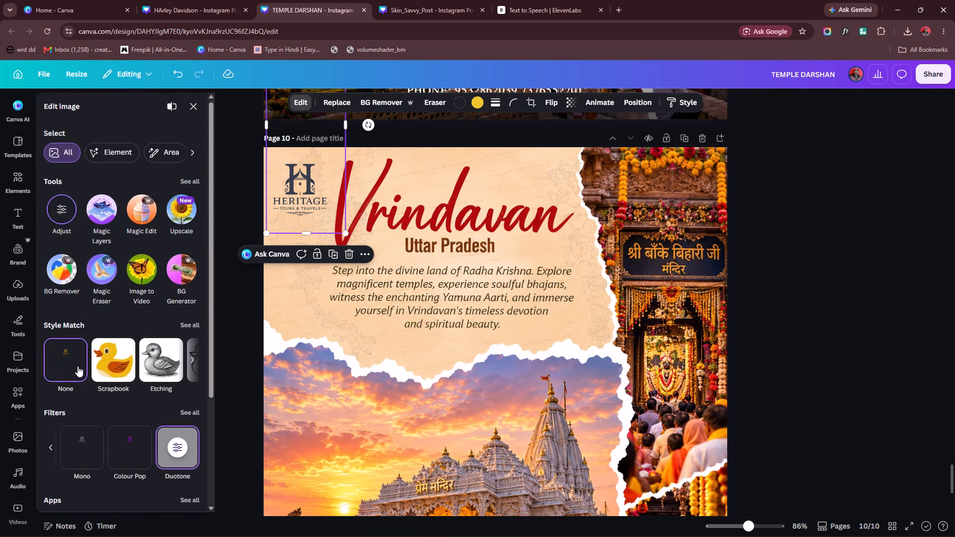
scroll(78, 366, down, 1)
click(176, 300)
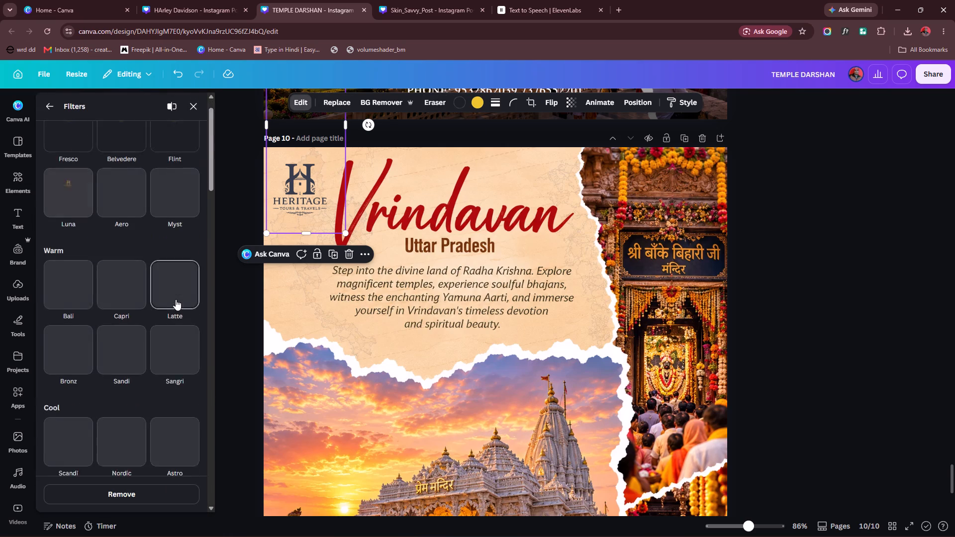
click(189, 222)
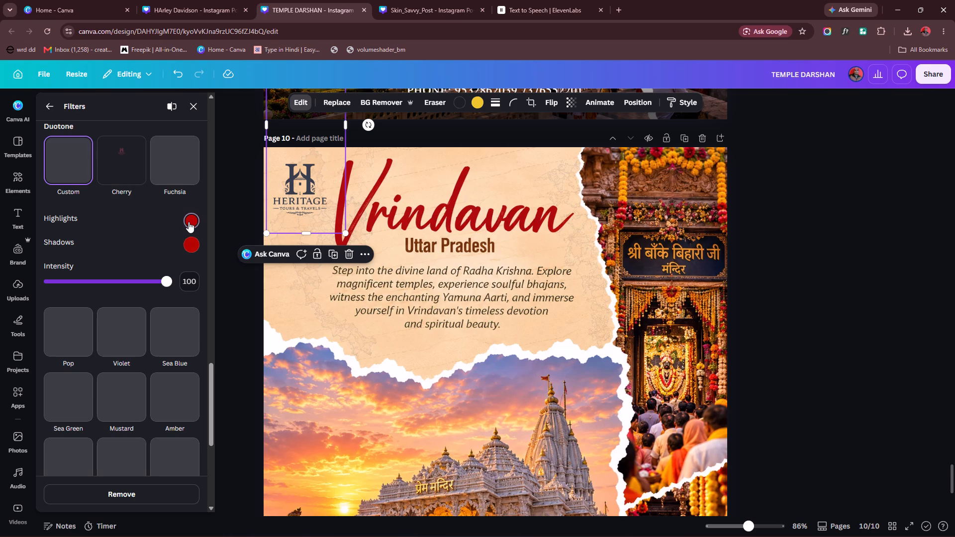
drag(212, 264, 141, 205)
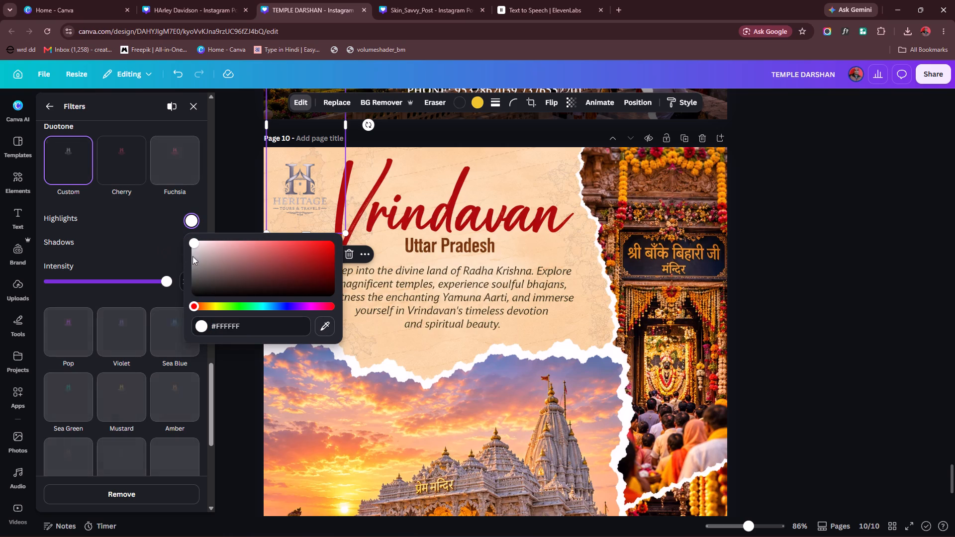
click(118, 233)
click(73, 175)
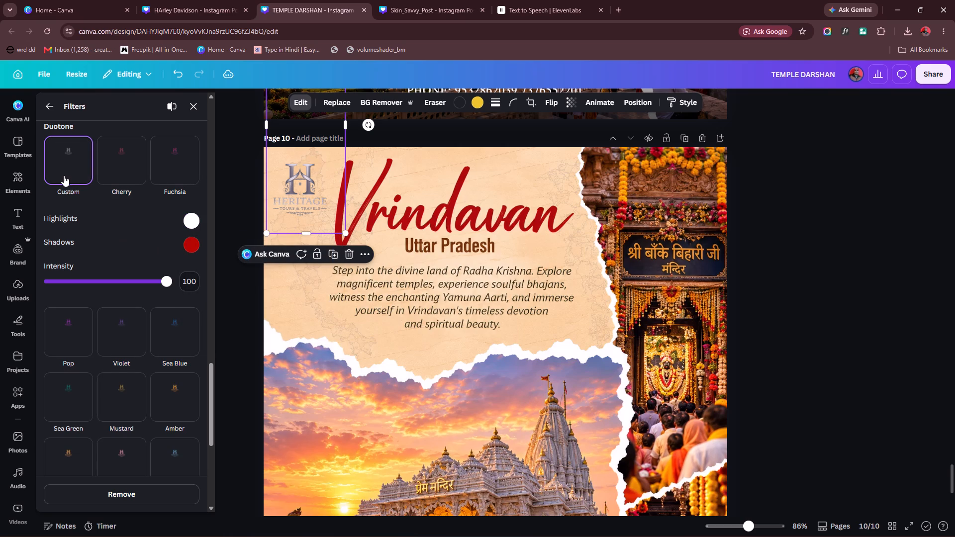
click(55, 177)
Compare the filtered logo with its original and remove the Duotone filter from it.
scroll(75, 179, up, 3)
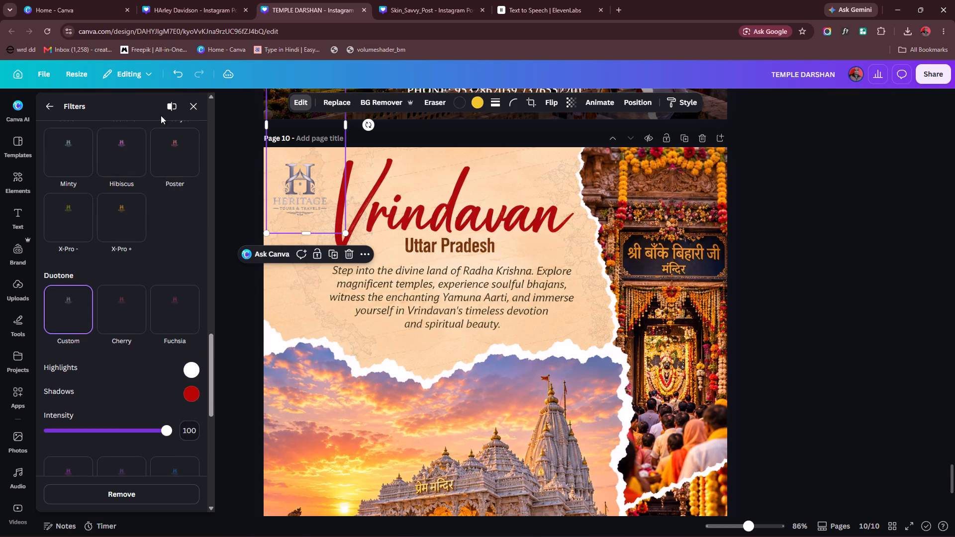
click(167, 109)
click(169, 108)
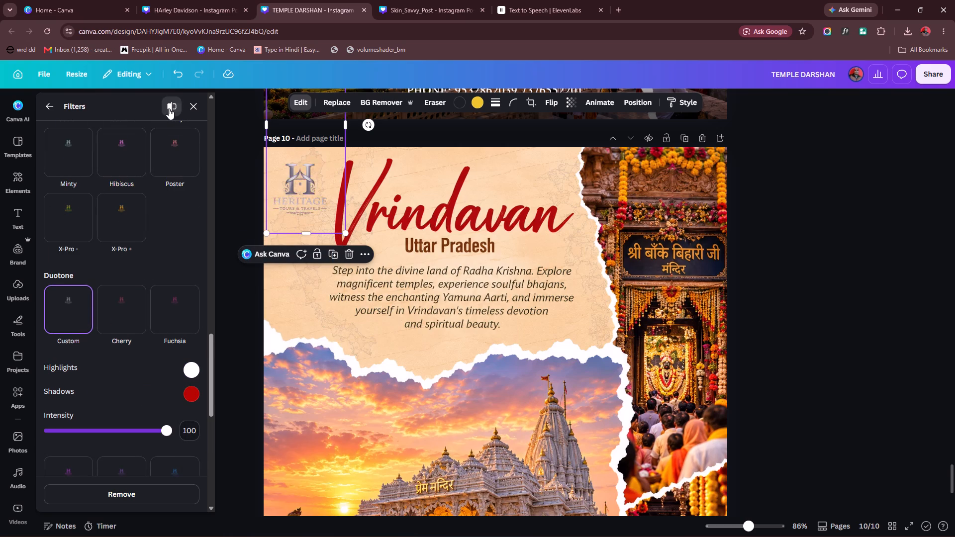
click(169, 108)
click(169, 108)
click(169, 108)
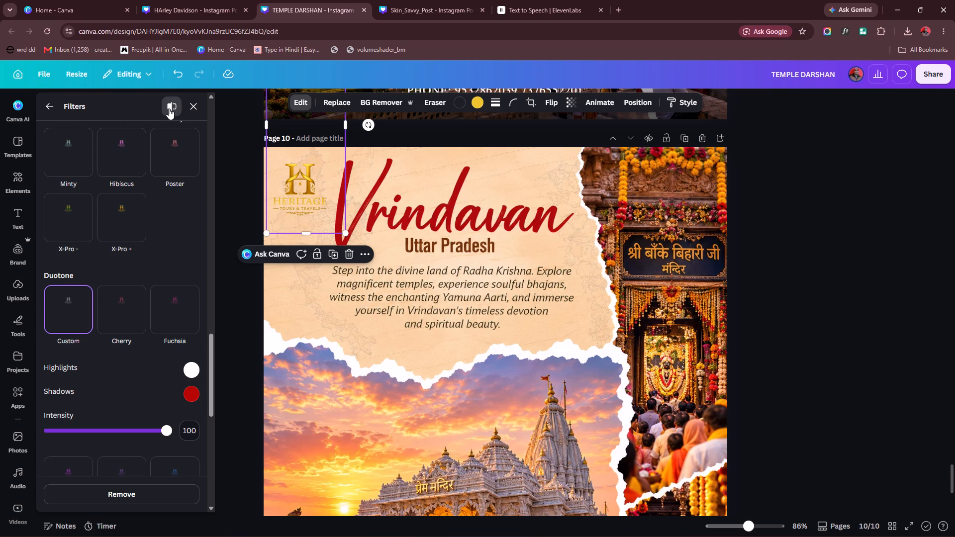
scroll(144, 238, up, 5)
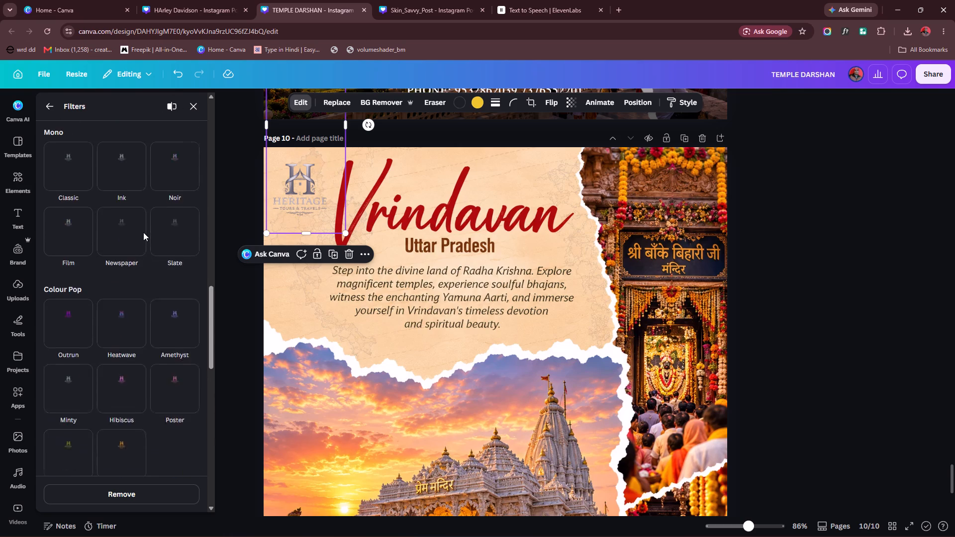
scroll(143, 232, up, 10)
click(131, 497)
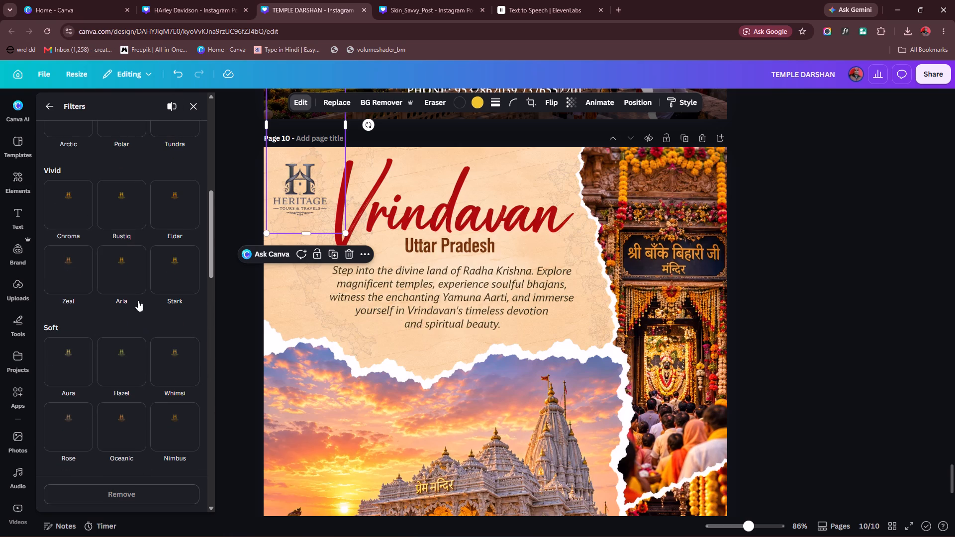
Look through the available image filters for the page 10 logo, from Duotone back up to Natural.
scroll(133, 335, down, 18)
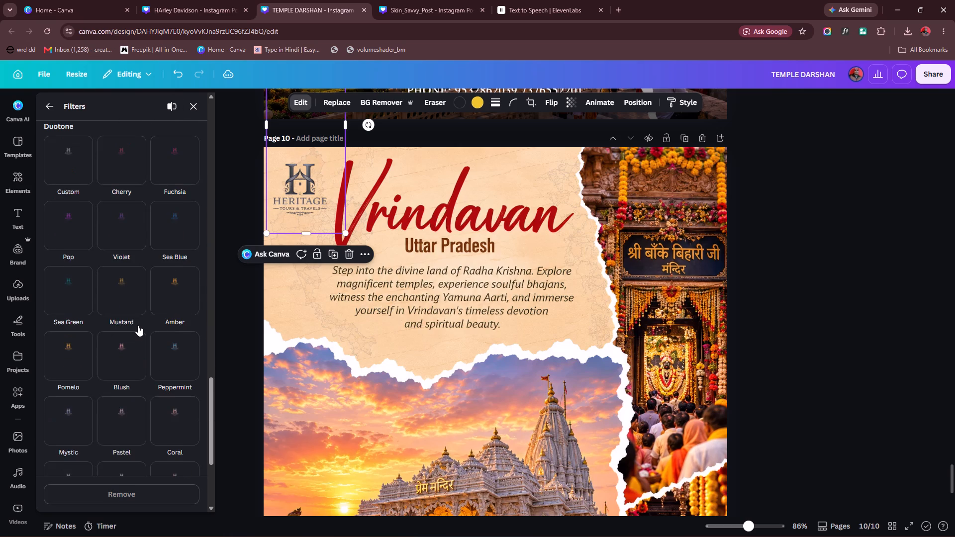
scroll(138, 325, down, 13)
scroll(138, 325, up, 18)
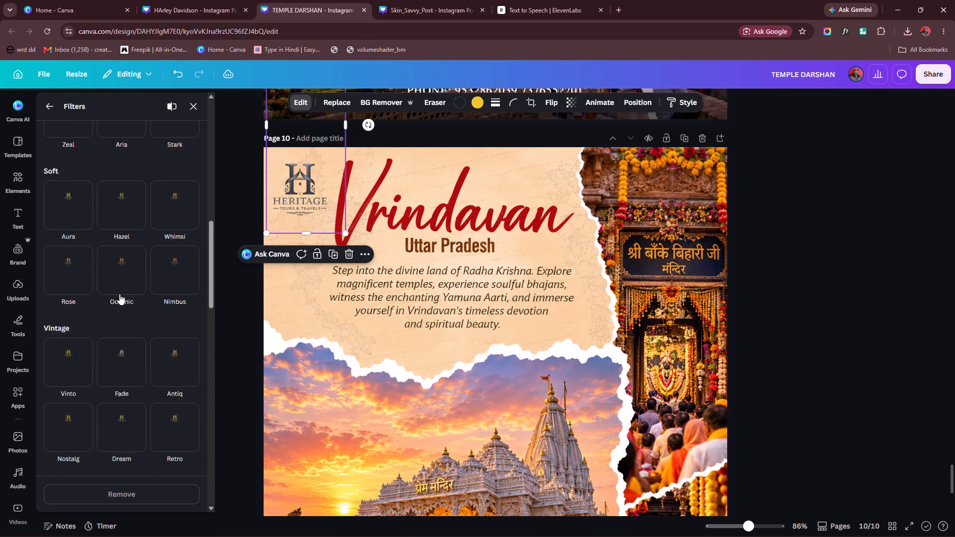
scroll(119, 294, up, 20)
scroll(119, 294, up, 11)
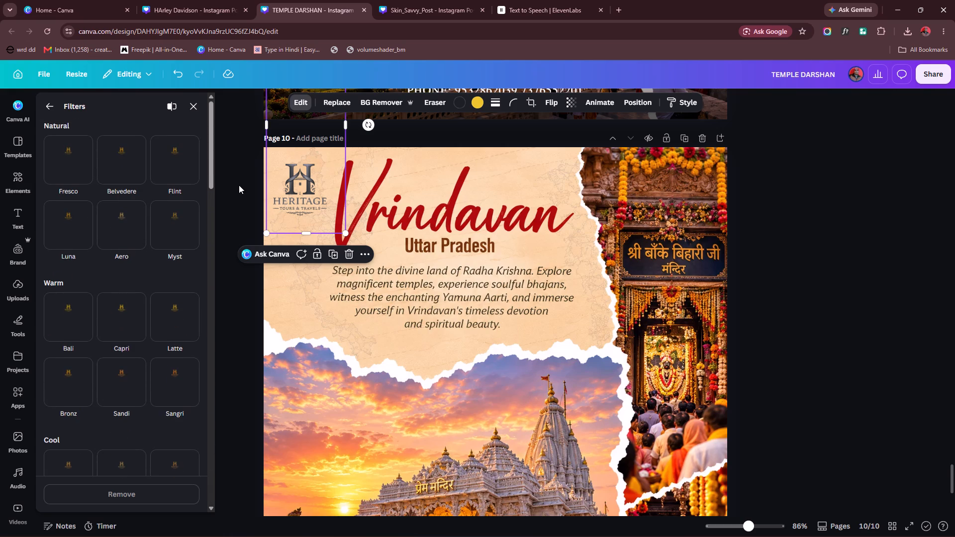
click(232, 179)
Recolour the dark parts of the page 10 Heritage logo golden yellow, using a swatch from the photo colours.
click(460, 105)
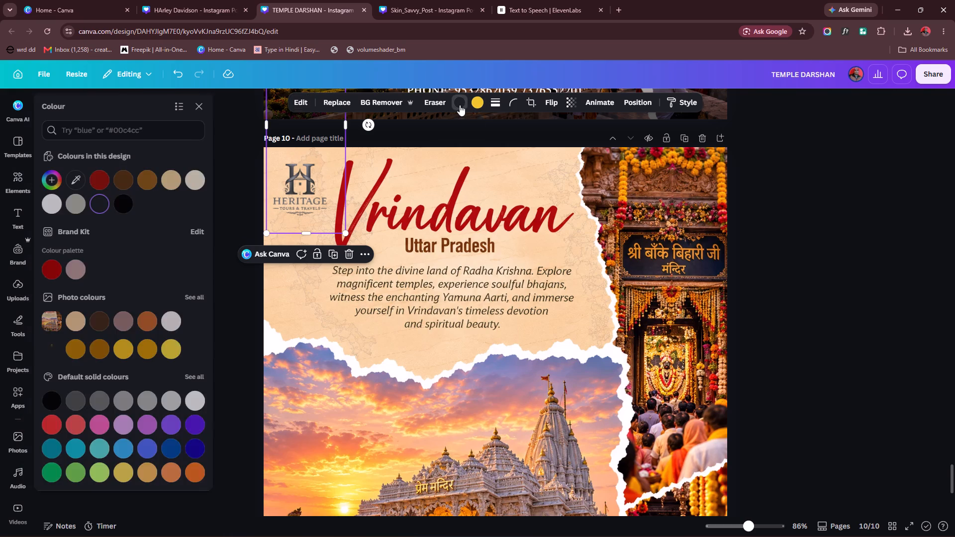
click(170, 180)
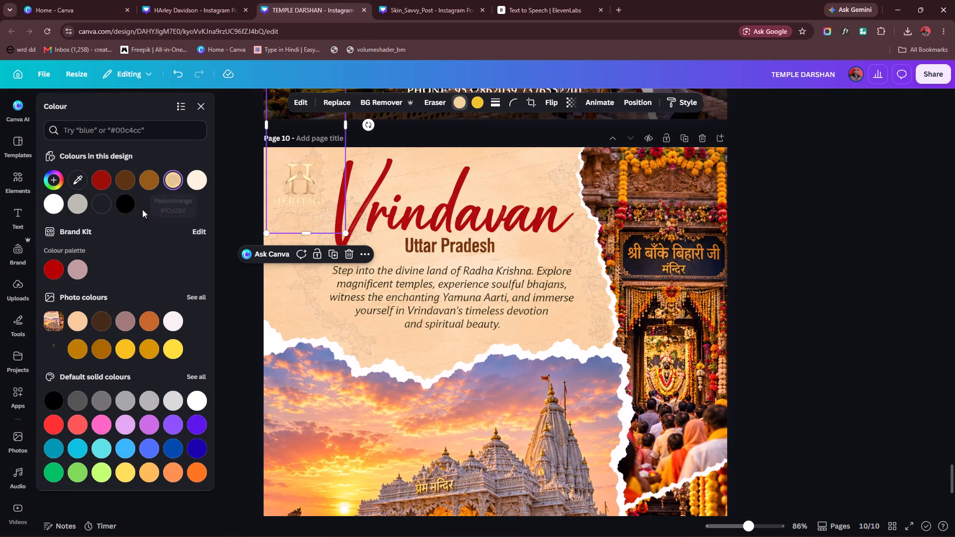
click(127, 356)
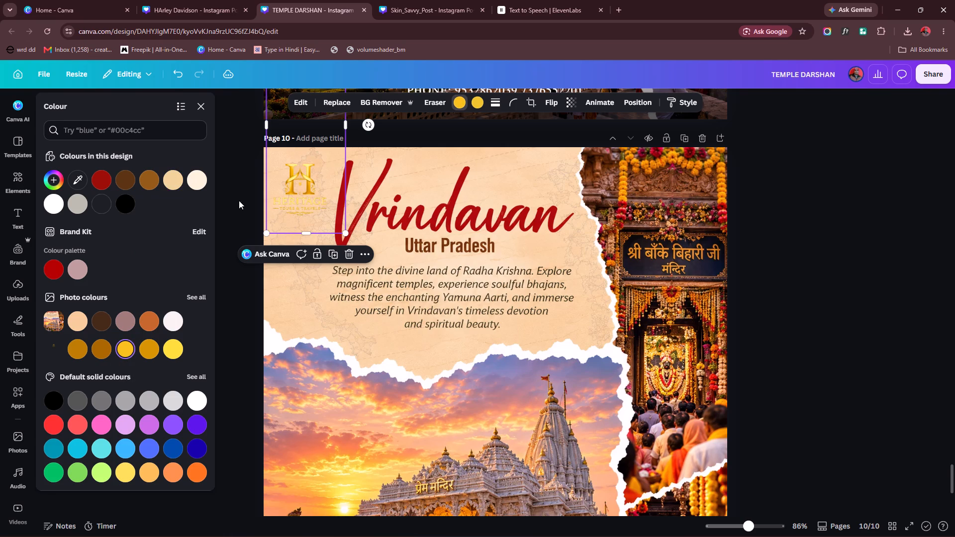
click(230, 211)
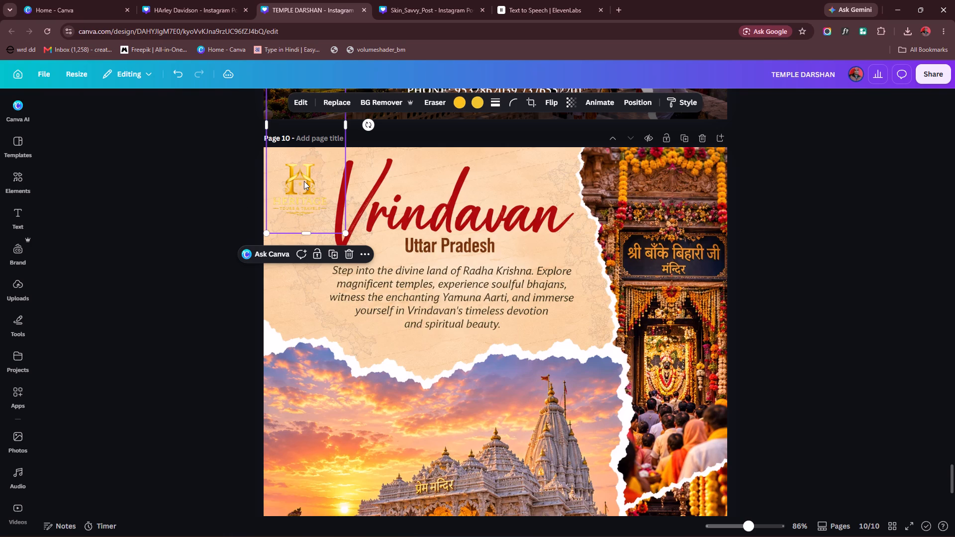
click(201, 201)
Look over the other pages of the design to compare how the Heritage logo appears on each.
scroll(280, 216, up, 11)
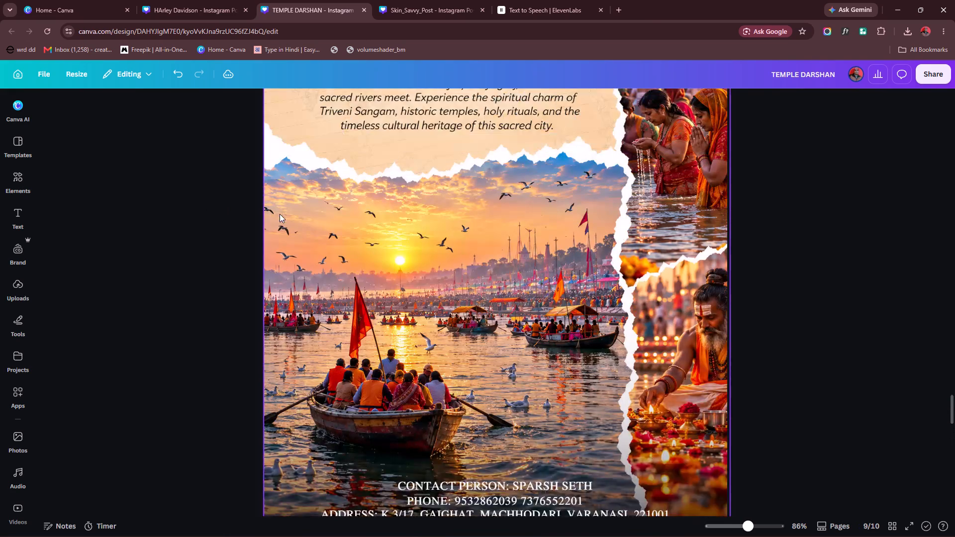
alt+scroll(268, 203, down, 5)
ctrl+scroll(269, 205, down, 8)
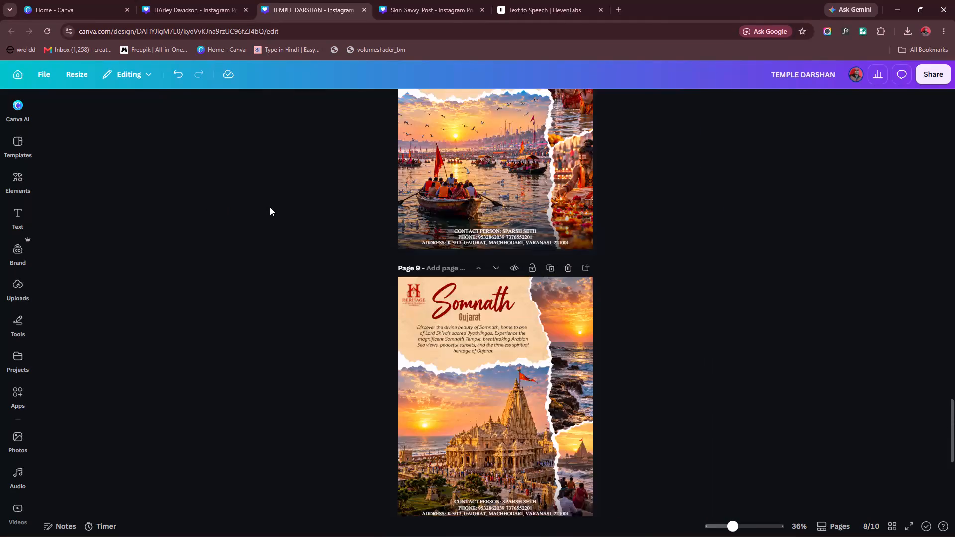
ctrl+scroll(270, 207, down, 2)
ctrl+scroll(488, 185, down, 4)
scroll(503, 184, up, 17)
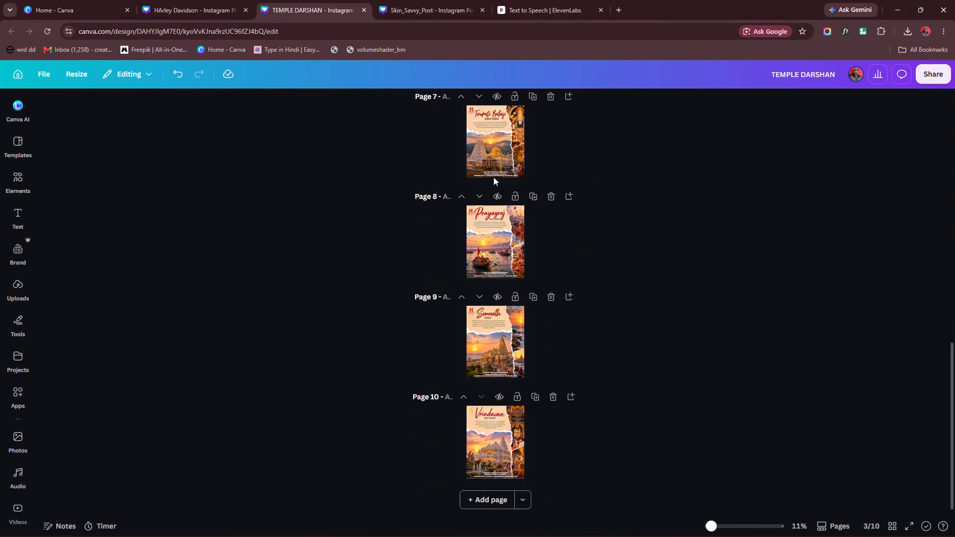
ctrl+scroll(514, 224, up, 10)
scroll(487, 260, up, 9)
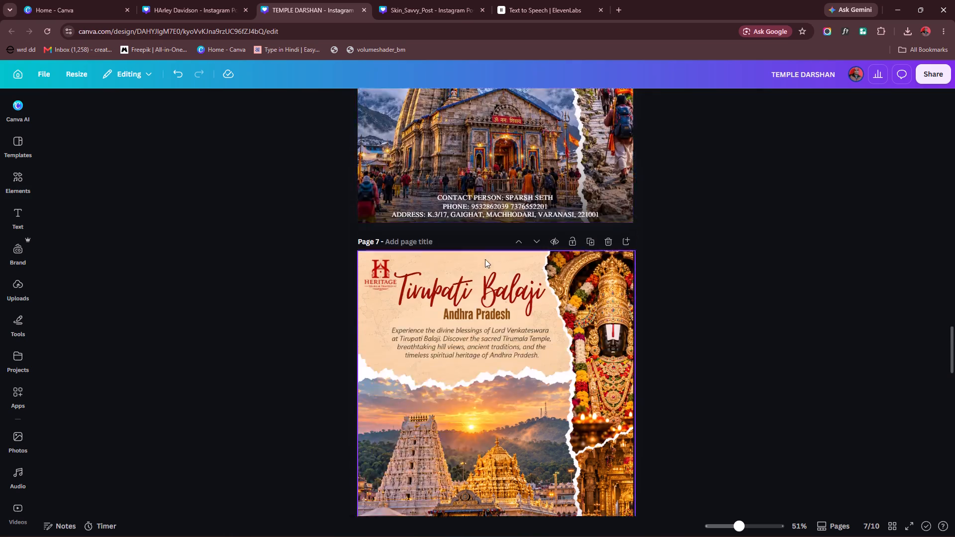
scroll(485, 259, up, 20)
scroll(485, 259, up, 15)
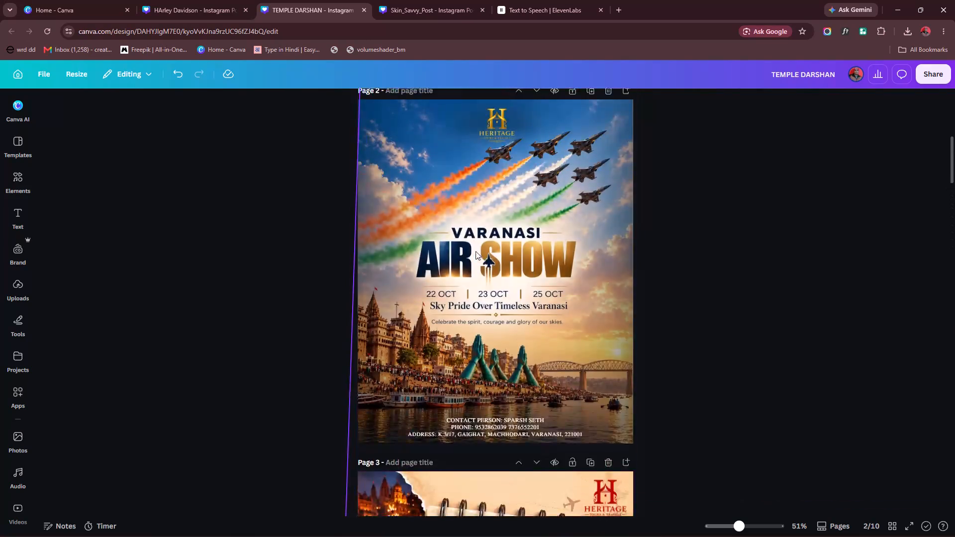
scroll(476, 251, up, 2)
scroll(474, 242, down, 4)
Try to select the gold Heritage logo on the Varanasi Air Show page and examine it up close.
click(497, 273)
click(499, 267)
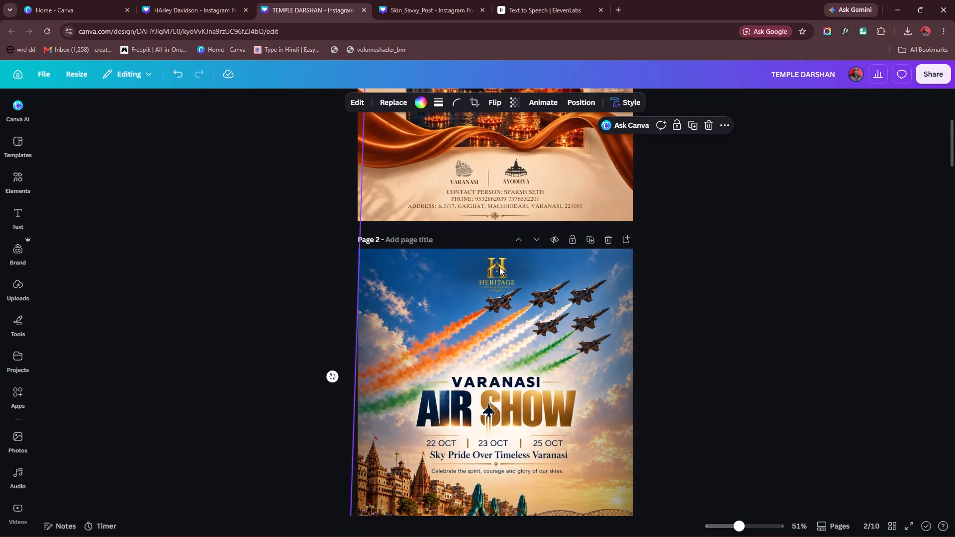
scroll(481, 231, up, 14)
scroll(486, 229, down, 5)
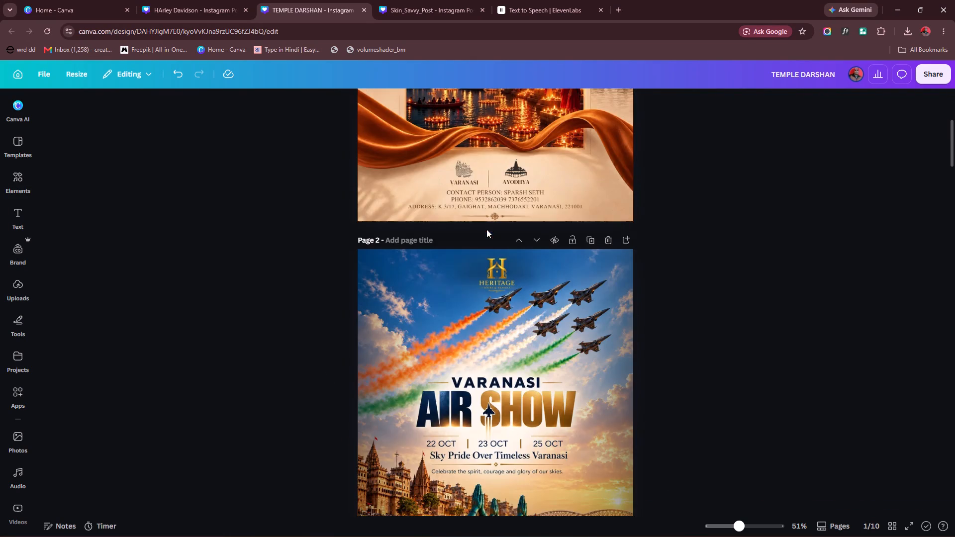
scroll(486, 237, down, 3)
click(496, 114)
click(493, 117)
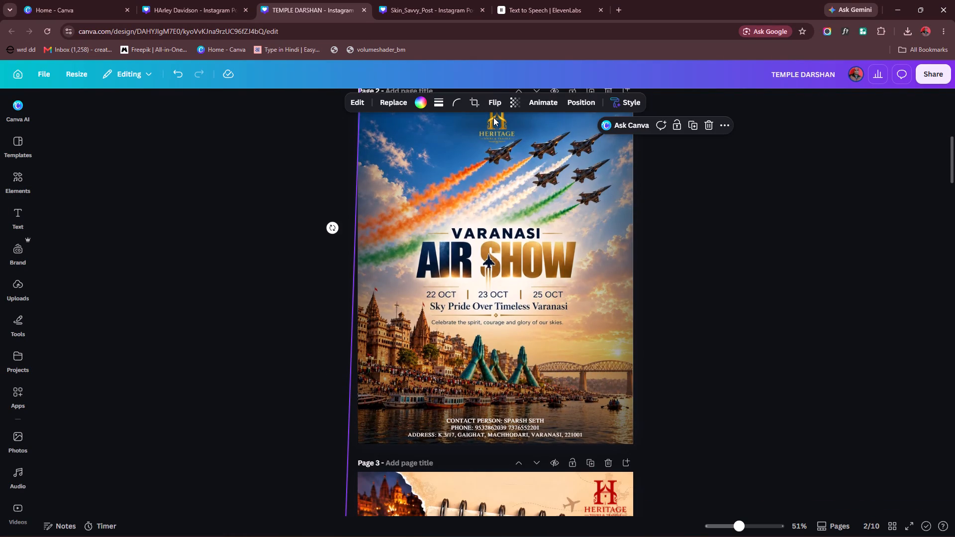
click(493, 121)
ctrl+scroll(510, 152, up, 4)
ctrl+scroll(477, 114, up, 5)
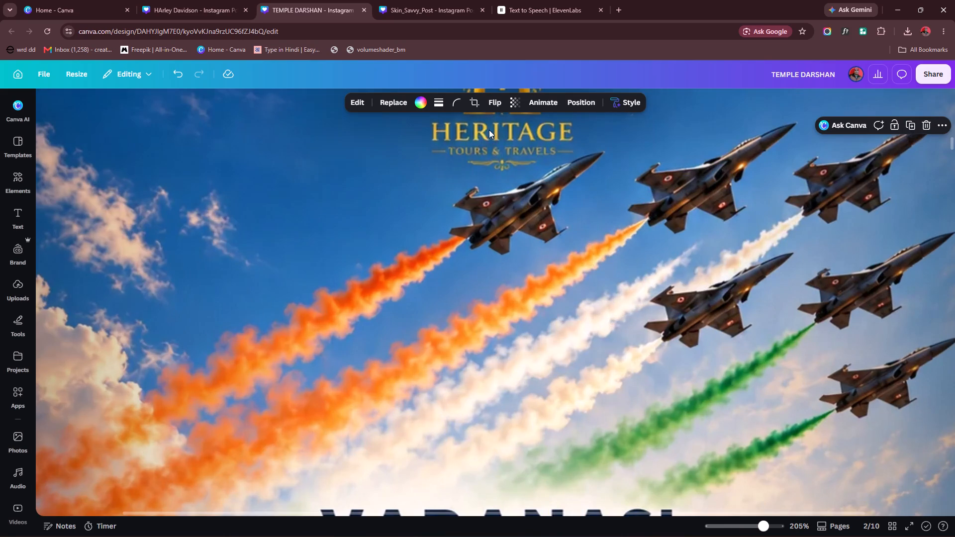
double_click(495, 131)
scroll(499, 157, up, 5)
scroll(491, 326, down, 4)
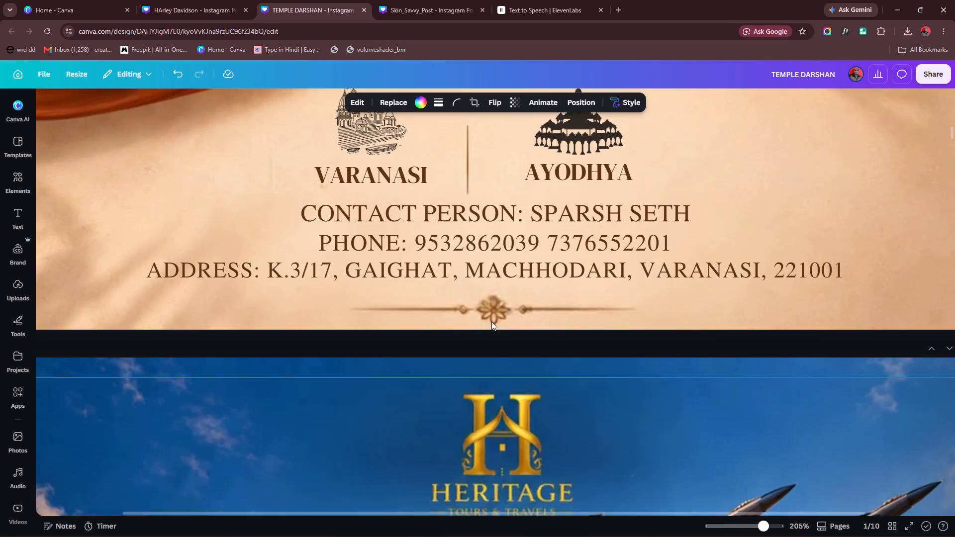
click(518, 356)
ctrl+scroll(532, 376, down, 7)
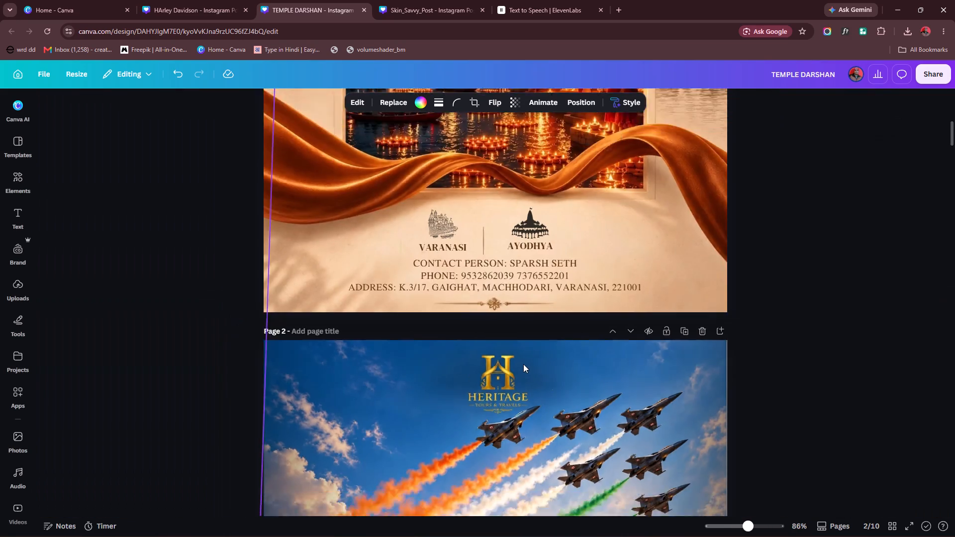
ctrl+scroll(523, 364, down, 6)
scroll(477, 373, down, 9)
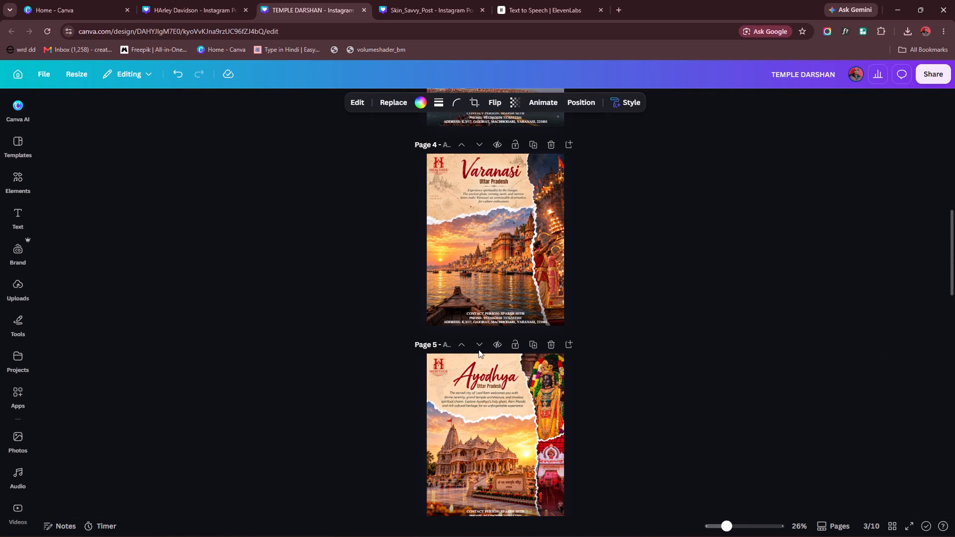
Search the design templates for "heritage".
click(17, 143)
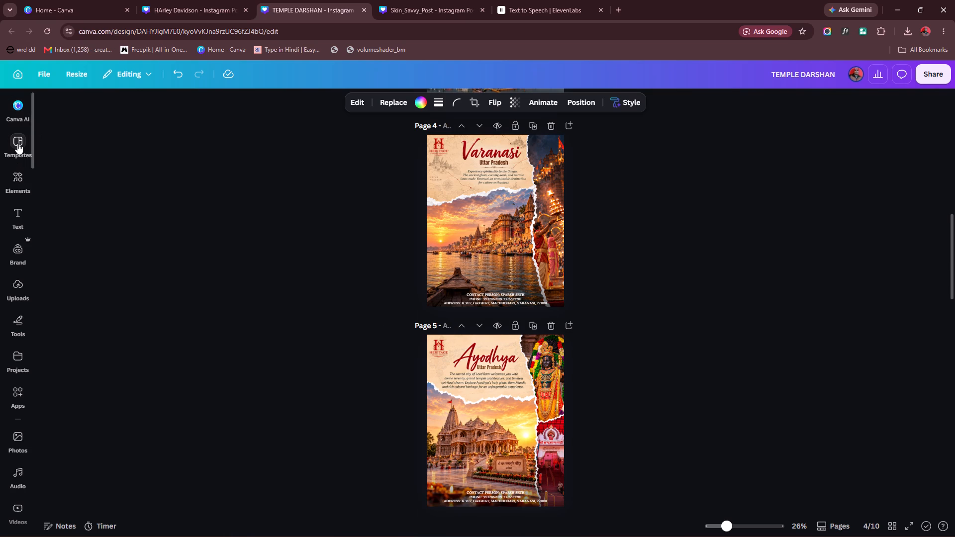
click(101, 109)
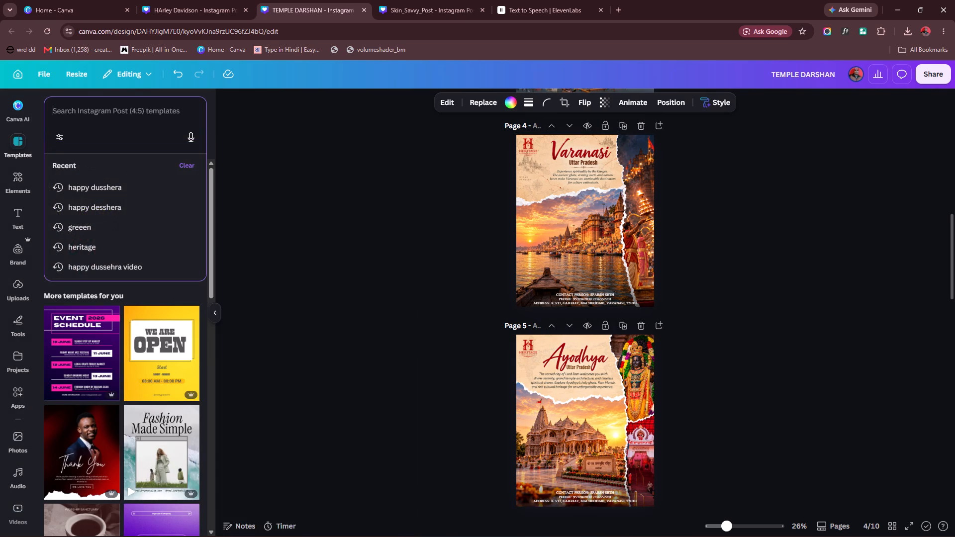
text(her)
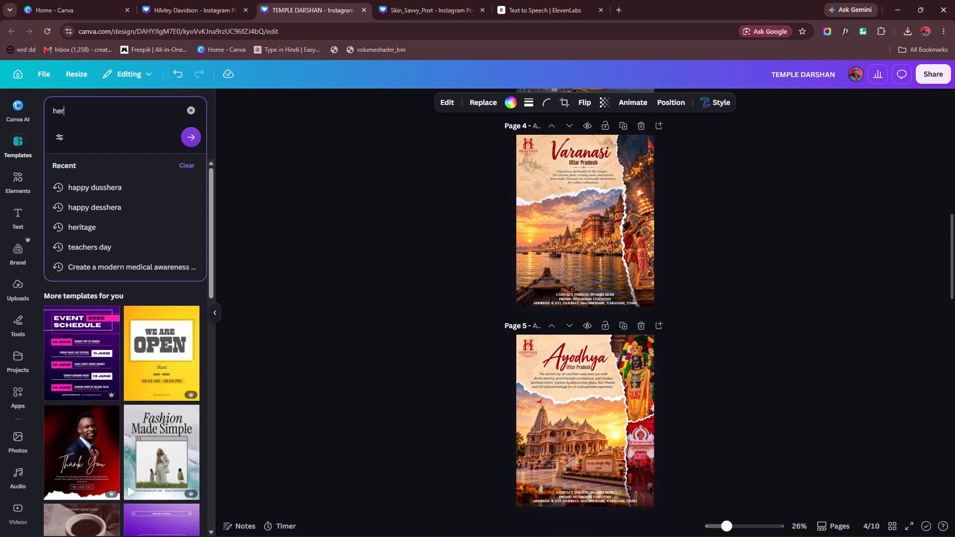
click(99, 220)
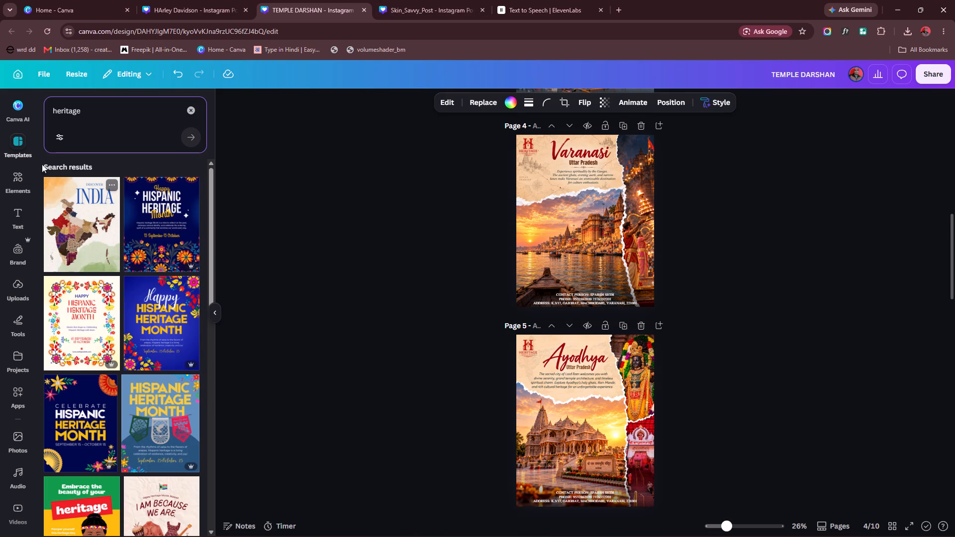
click(7, 138)
click(13, 137)
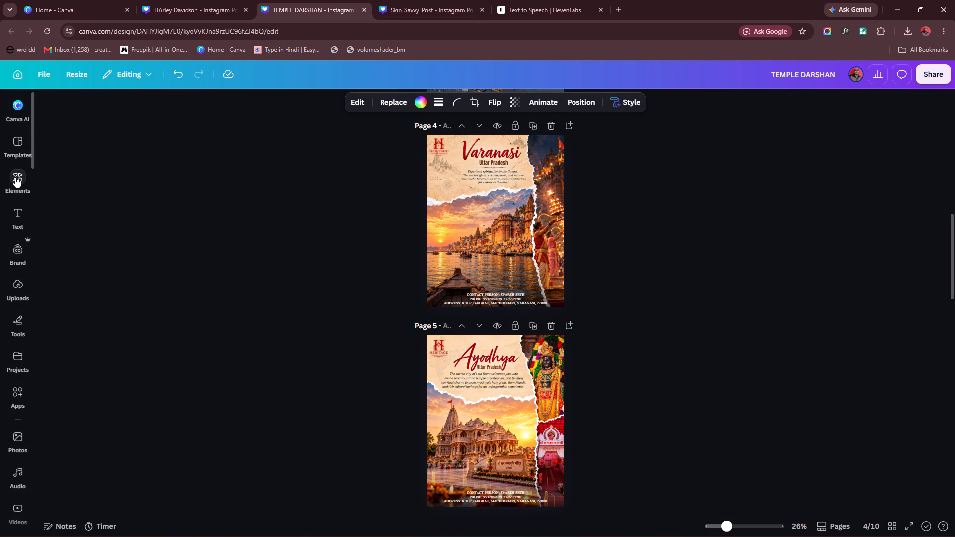
Search the uploaded files for "heritage" to find the logo.
click(15, 177)
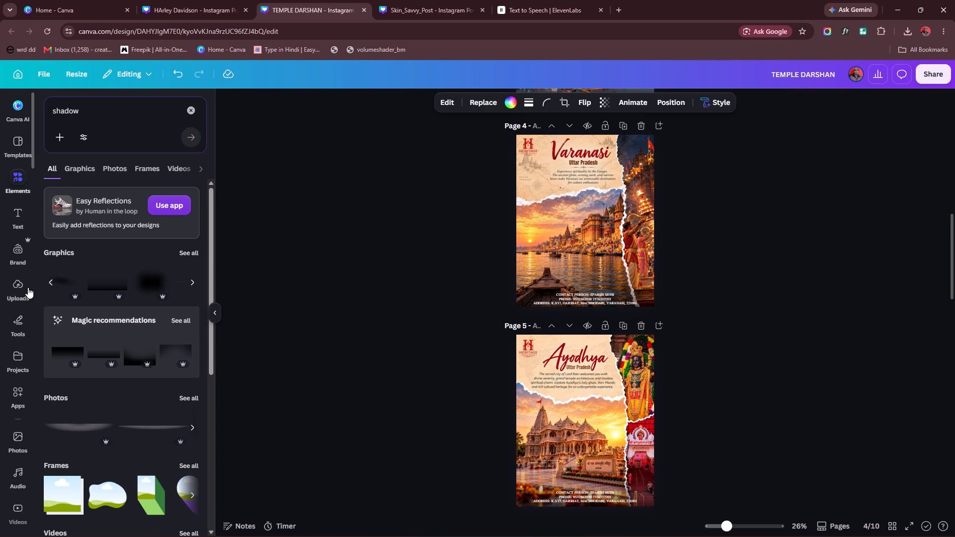
click(17, 287)
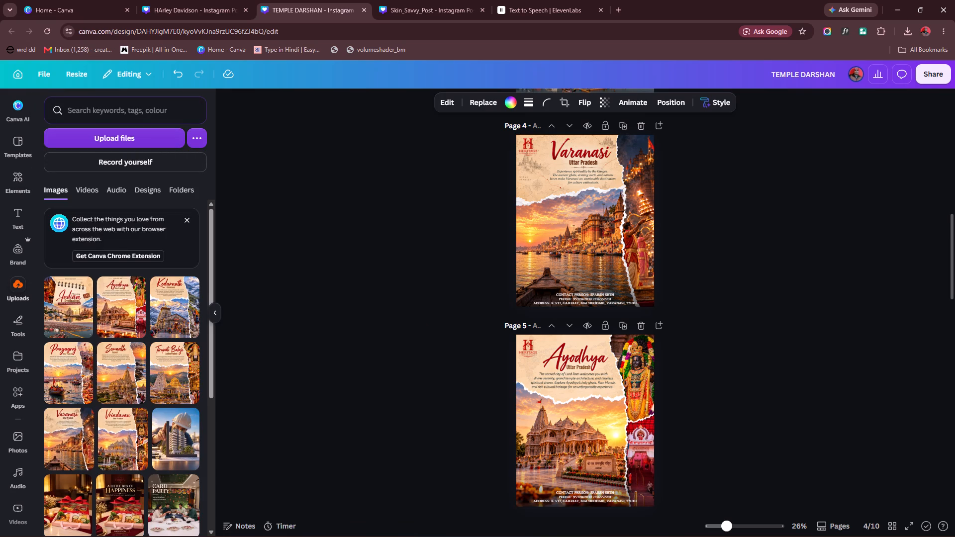
click(87, 108)
key(t)
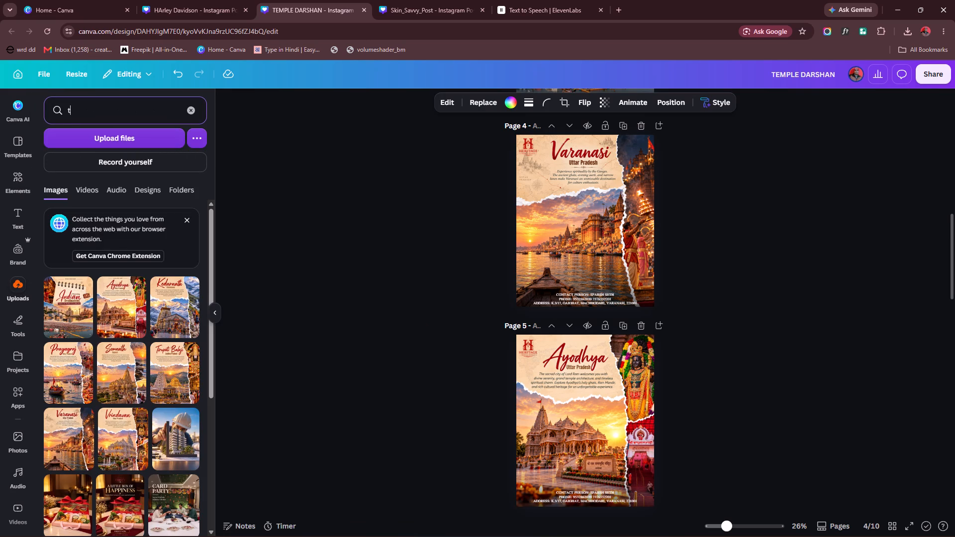
key(BackSpace)
text(her)
text(itage)
key(Return)
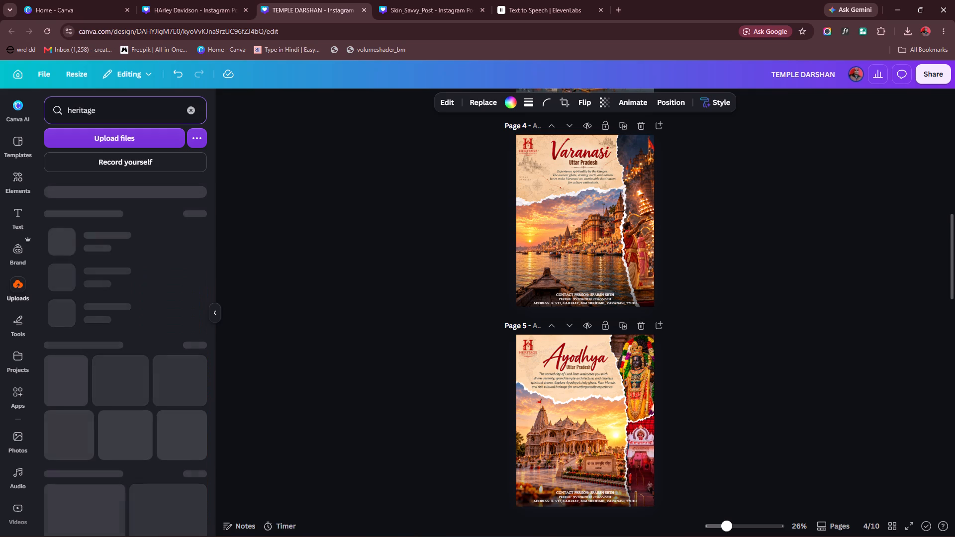
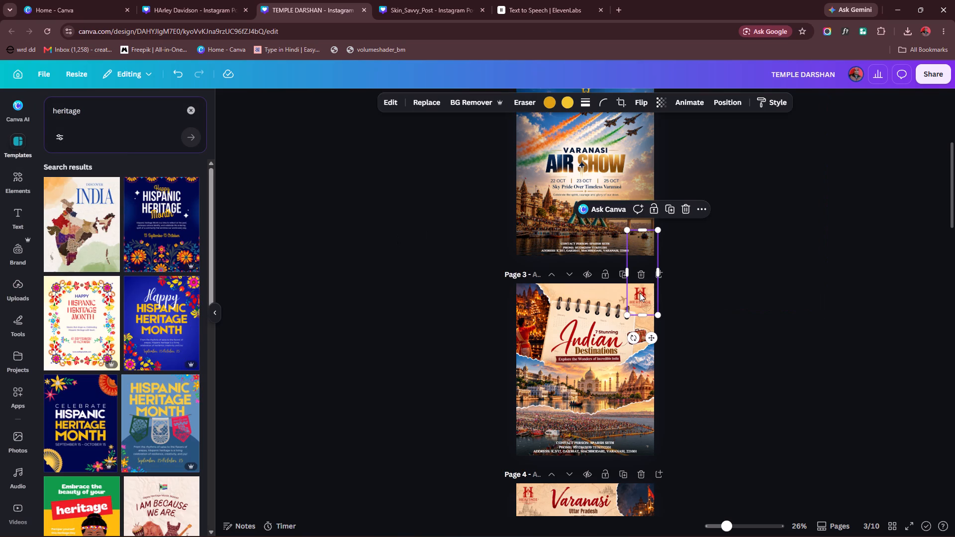
click(388, 106)
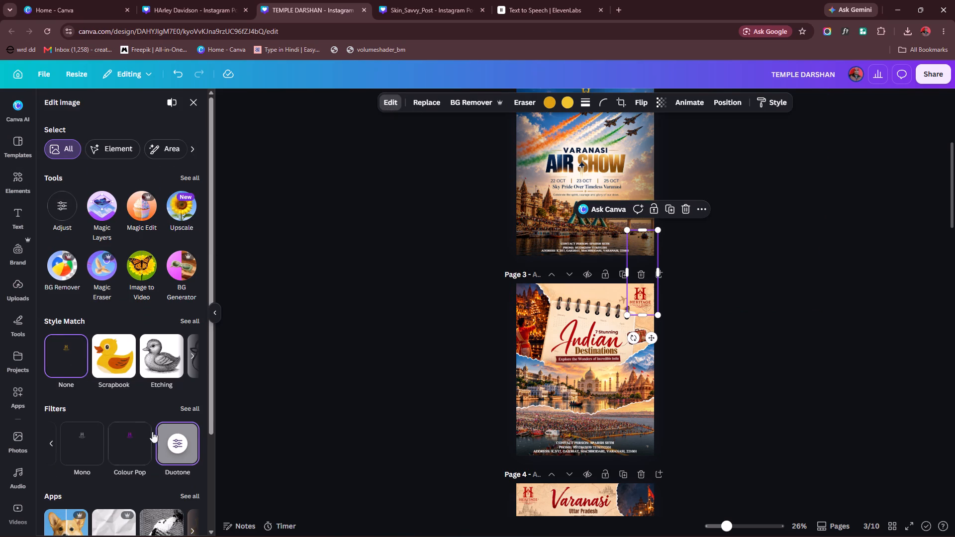
click(180, 441)
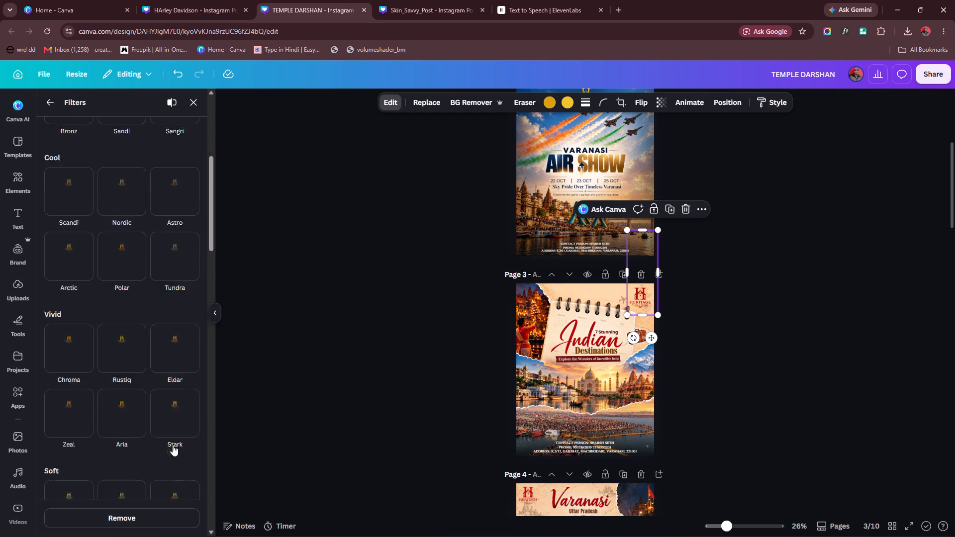
click(94, 521)
click(249, 448)
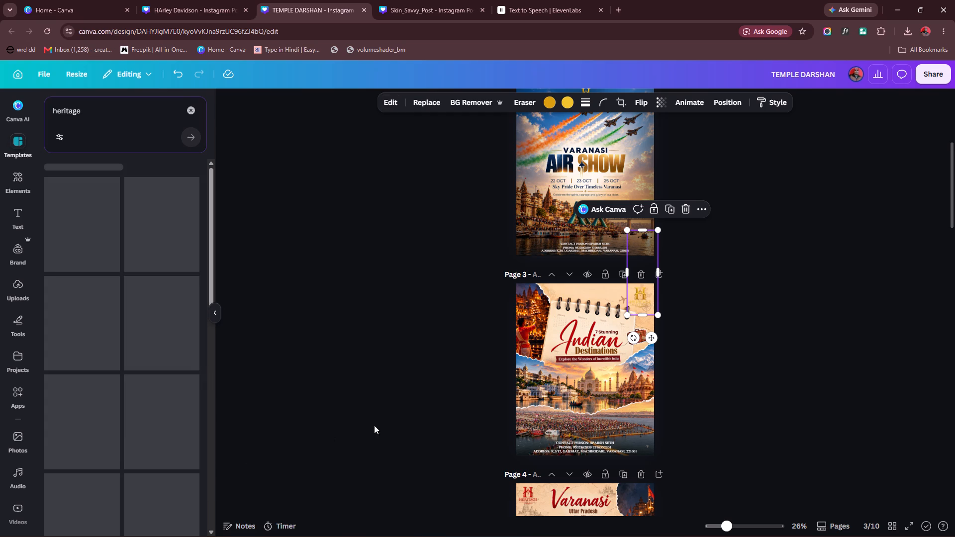
Clear the "heritage" search from the design templates.
click(308, 290)
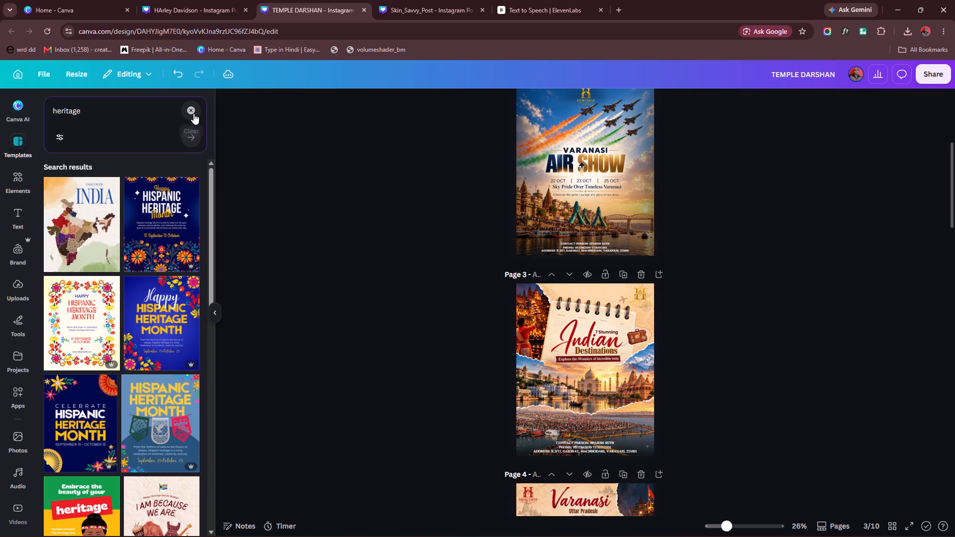
click(193, 112)
click(283, 132)
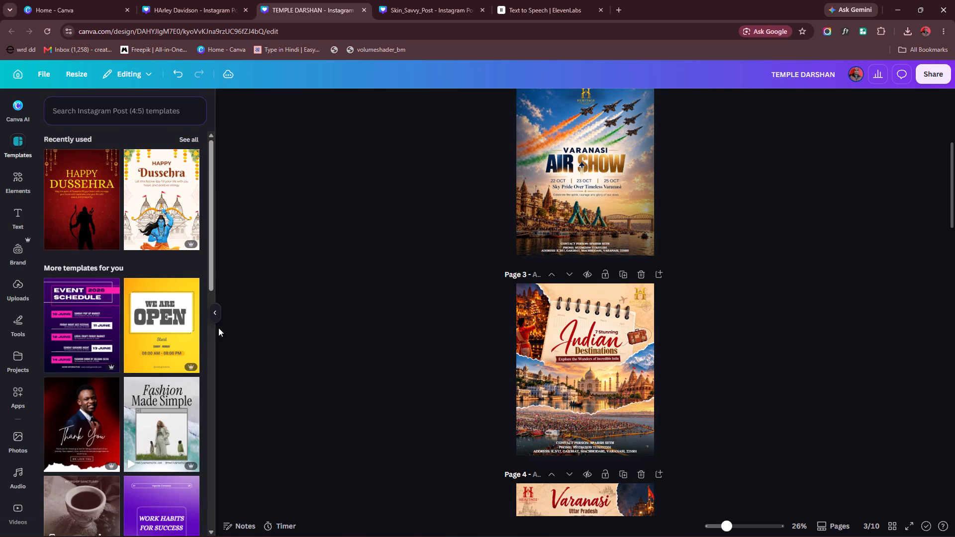
Examine the gold Heritage logo up close against the background of the Indian Destinations page.
click(211, 317)
ctrl+scroll(613, 301, up, 3)
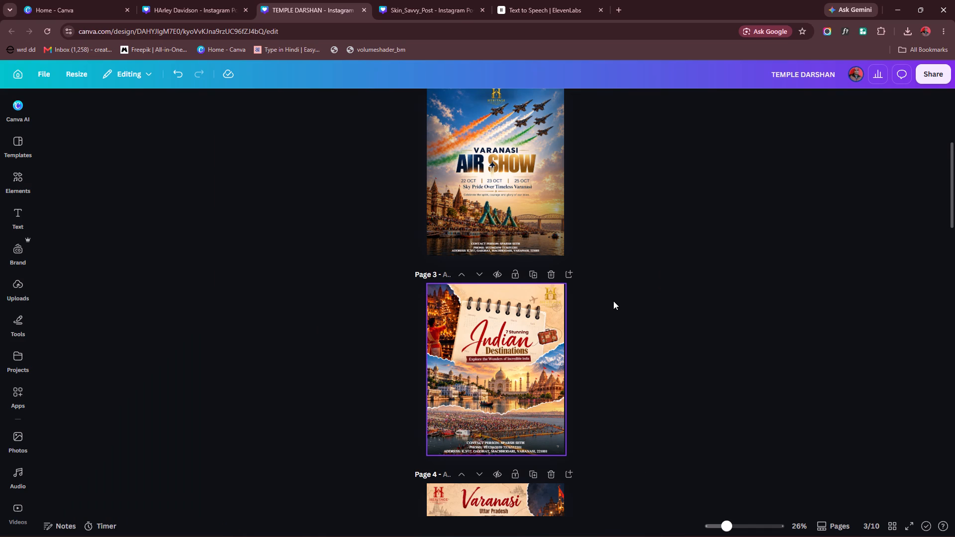
ctrl+scroll(613, 301, up, 7)
ctrl+scroll(688, 301, up, 4)
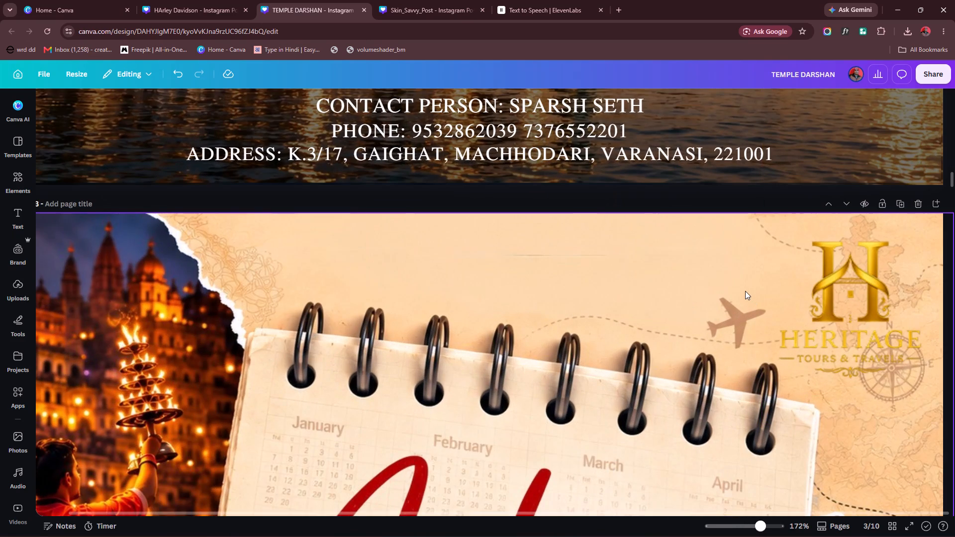
scroll(745, 291, down, 3)
scroll(858, 245, up, 2)
ctrl+scroll(855, 227, down, 3)
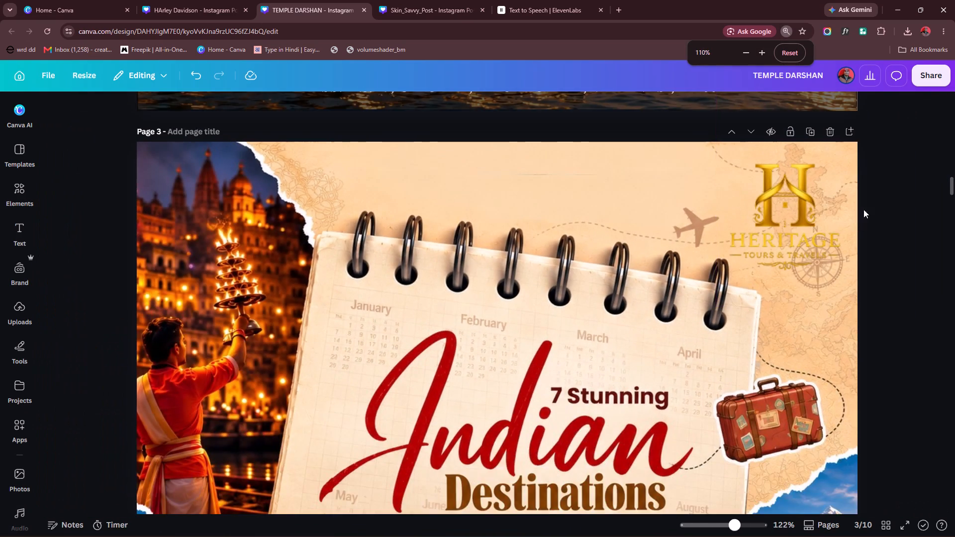
ctrl+scroll(865, 201, down, 2)
ctrl+scroll(764, 190, up, 2)
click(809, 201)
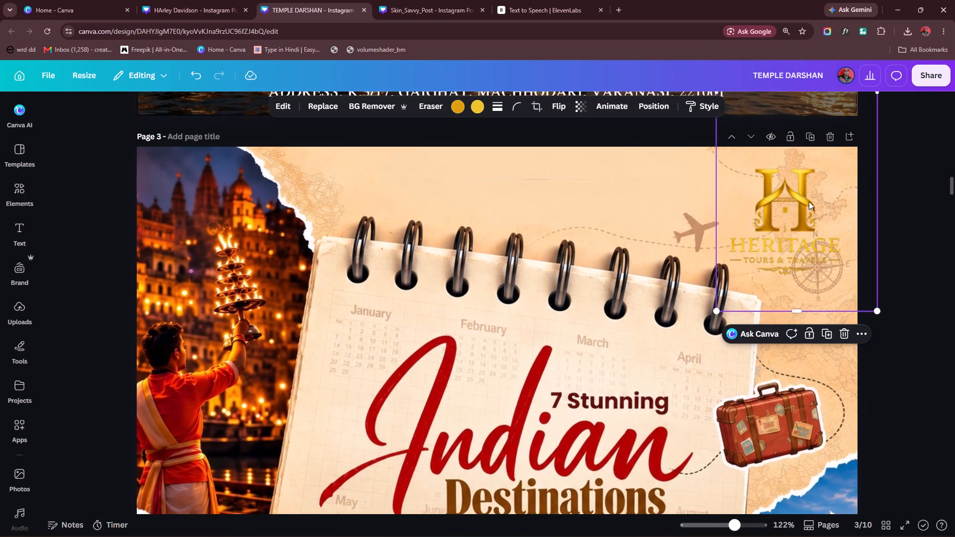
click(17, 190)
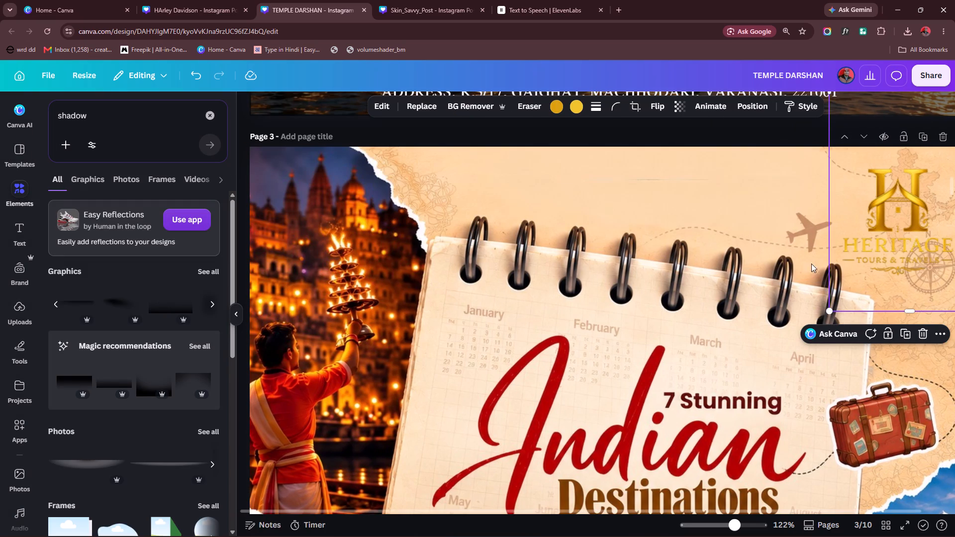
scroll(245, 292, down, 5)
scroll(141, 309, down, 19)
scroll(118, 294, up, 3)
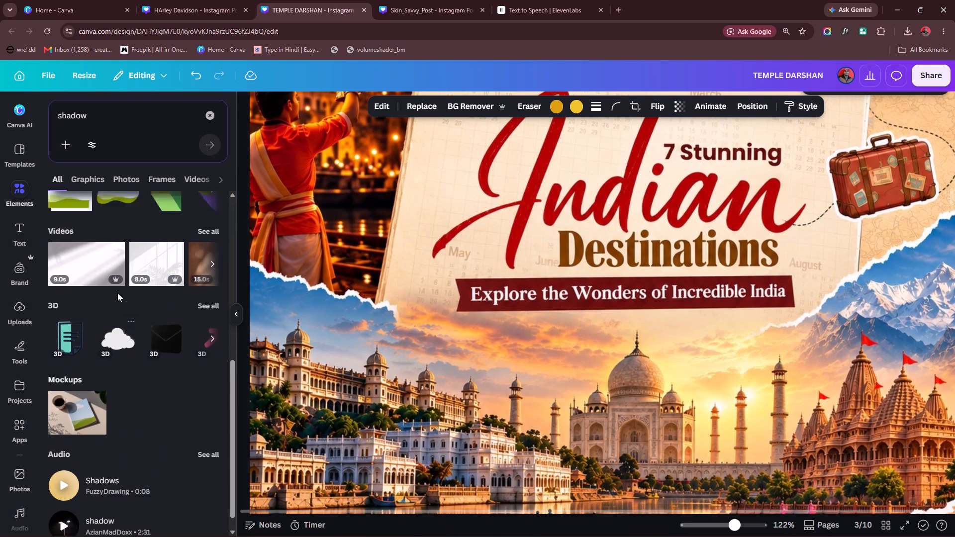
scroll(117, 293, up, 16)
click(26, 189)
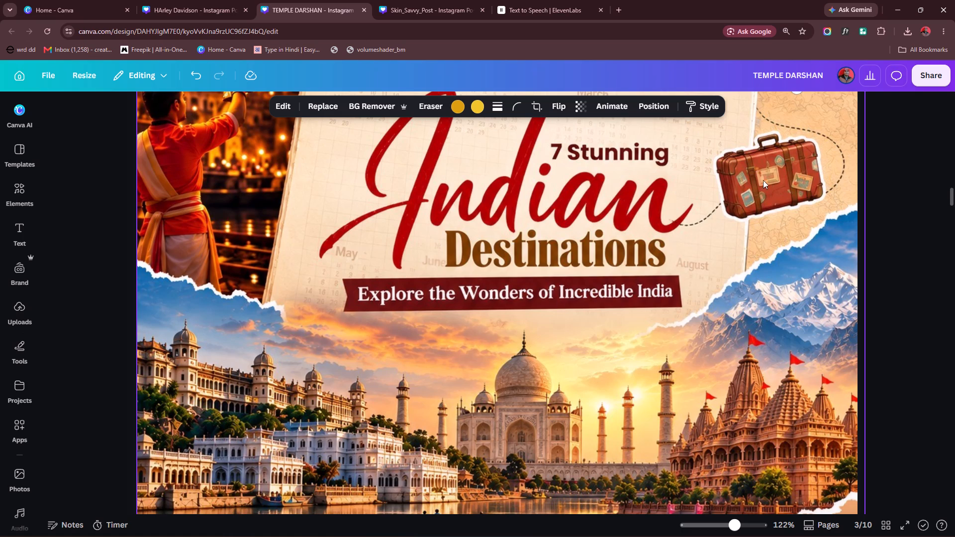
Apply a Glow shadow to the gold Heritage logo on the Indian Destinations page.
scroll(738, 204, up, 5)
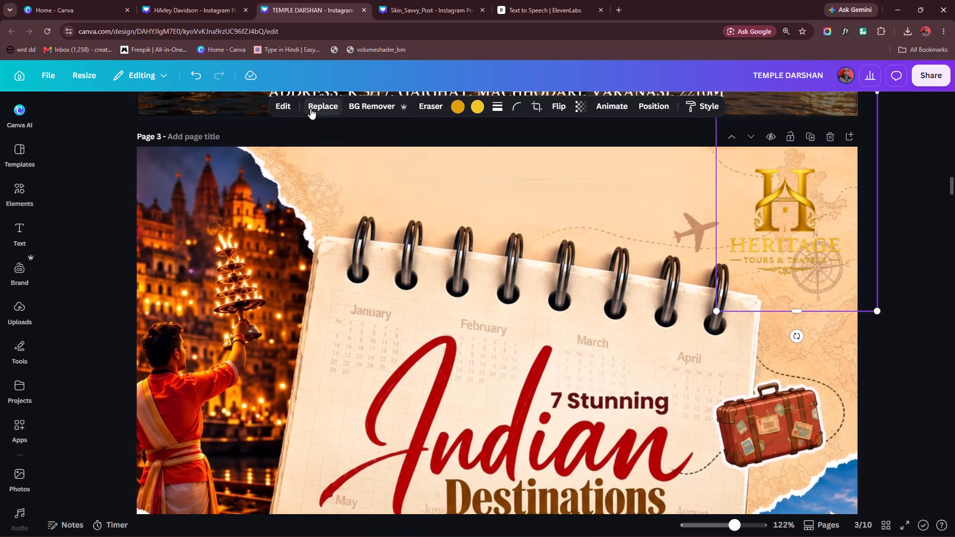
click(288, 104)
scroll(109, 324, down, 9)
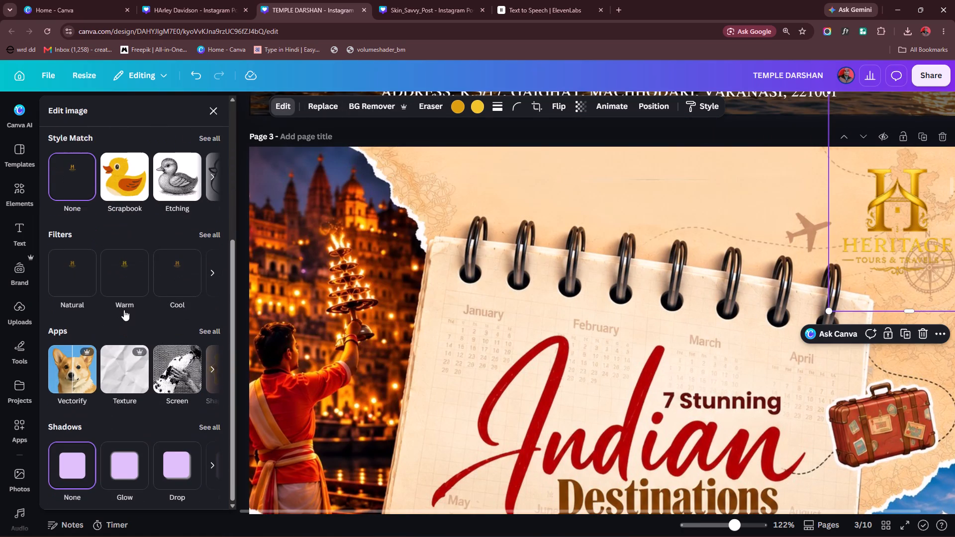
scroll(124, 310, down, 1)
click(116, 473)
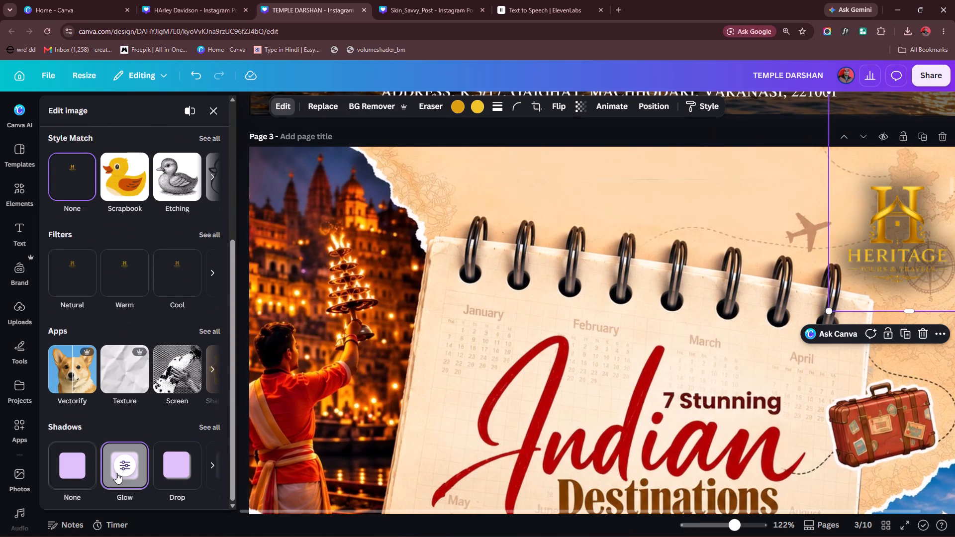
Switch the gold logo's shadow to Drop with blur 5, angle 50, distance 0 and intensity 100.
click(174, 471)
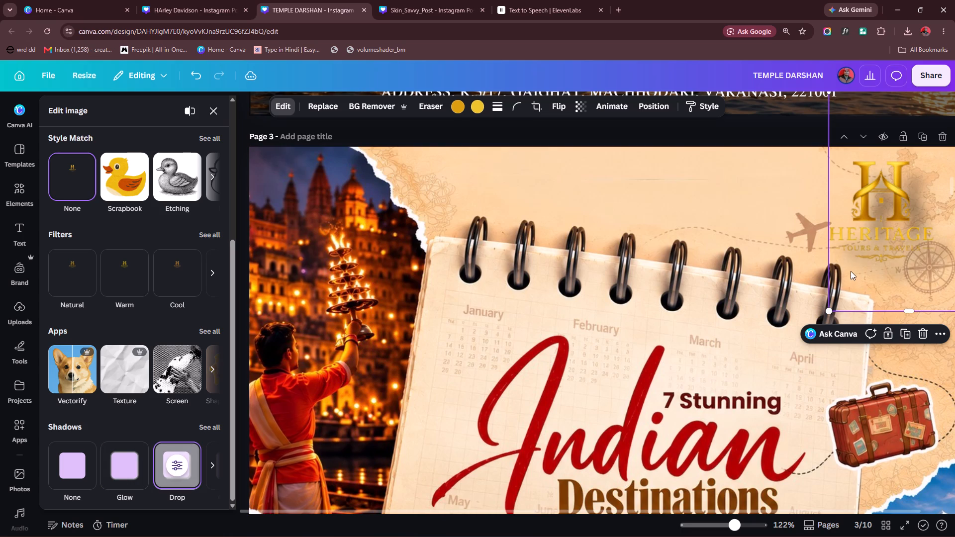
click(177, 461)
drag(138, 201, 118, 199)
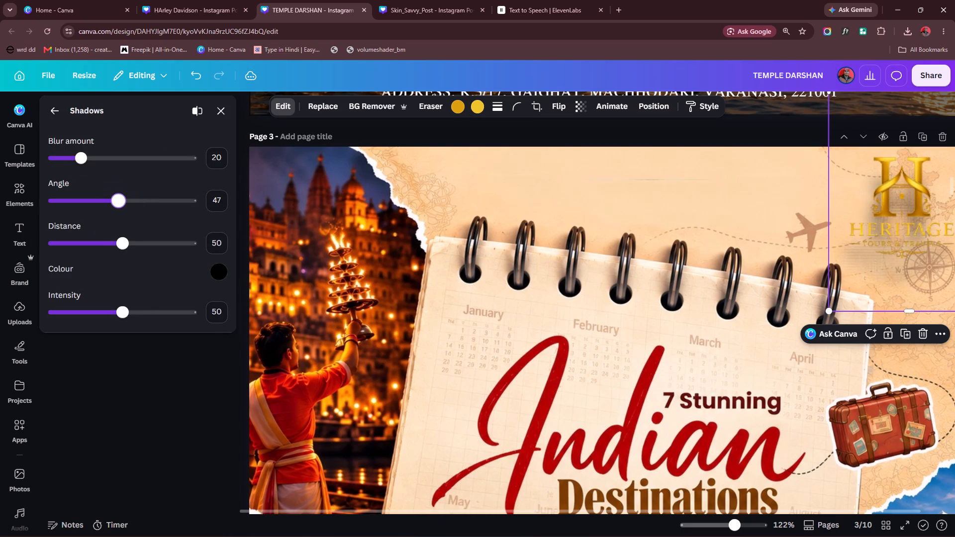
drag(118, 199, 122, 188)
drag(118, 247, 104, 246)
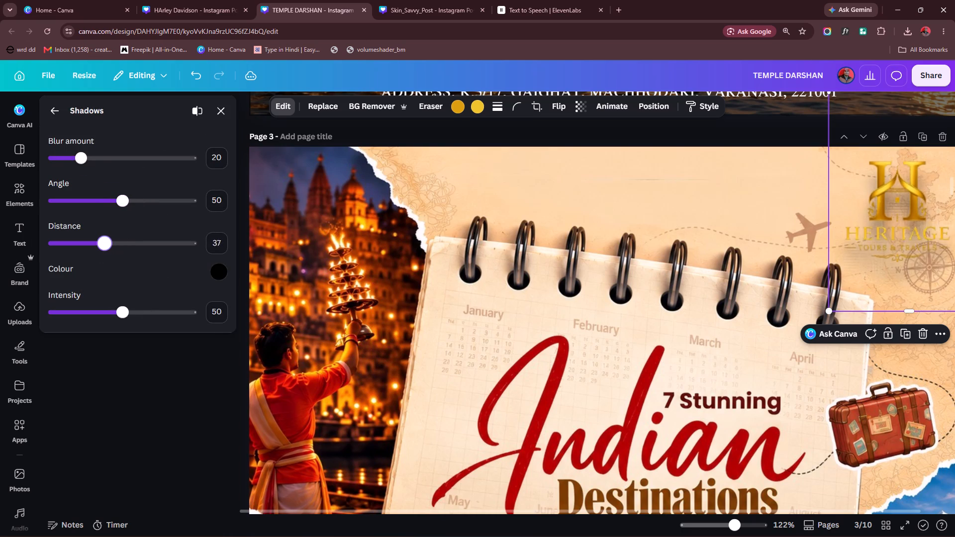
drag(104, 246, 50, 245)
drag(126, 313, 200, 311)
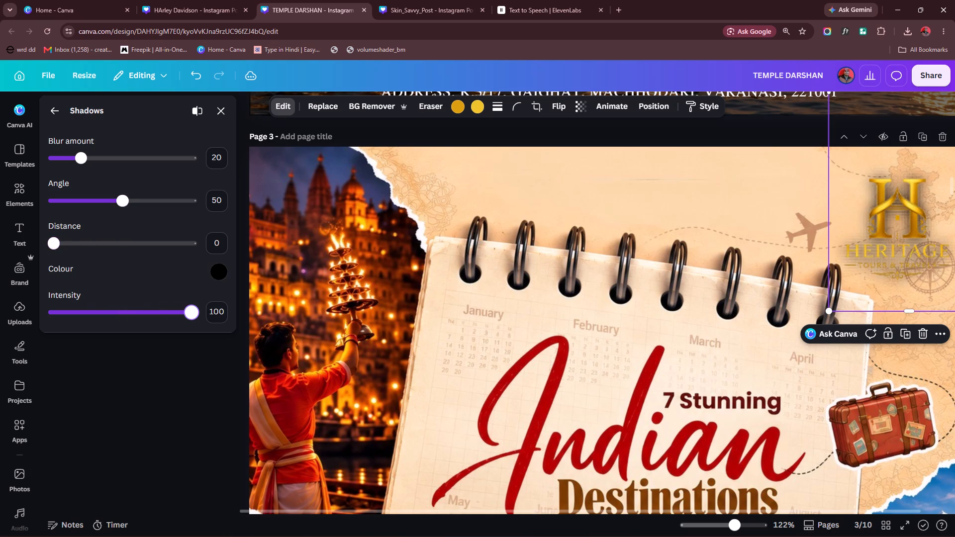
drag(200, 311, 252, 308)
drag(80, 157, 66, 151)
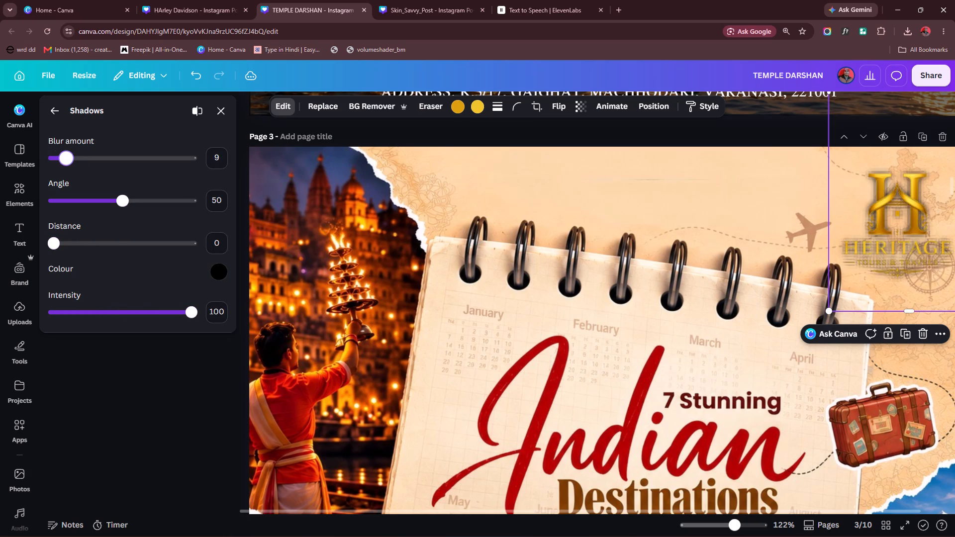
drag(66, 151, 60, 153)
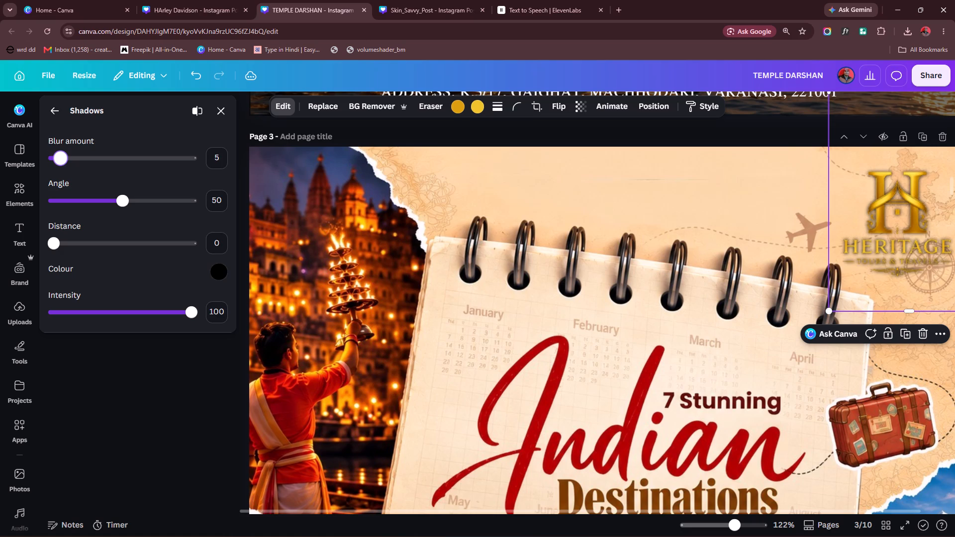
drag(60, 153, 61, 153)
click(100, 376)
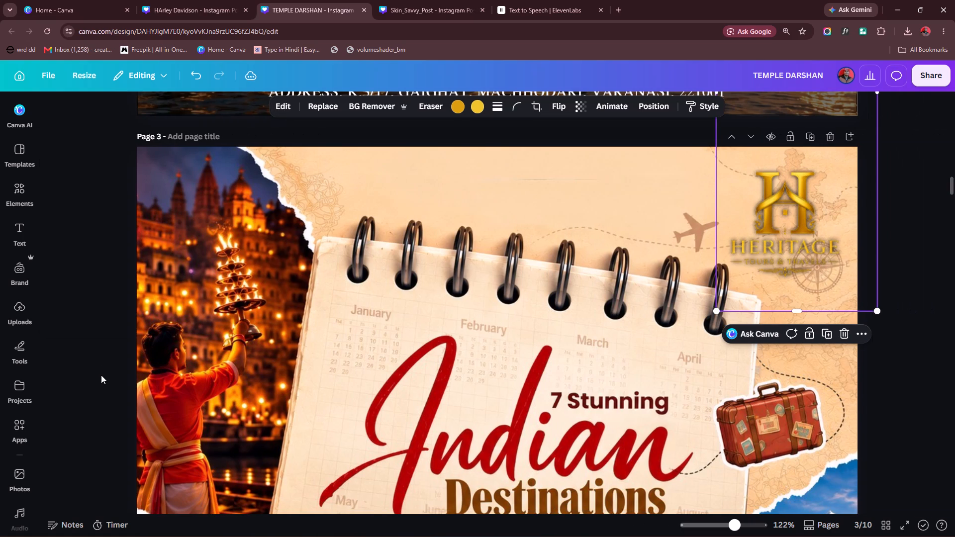
Switch the gold Heritage logo's shadow on the Indian Destinations page to Glow with size 7, blur 37 and intensity 73.
click(804, 206)
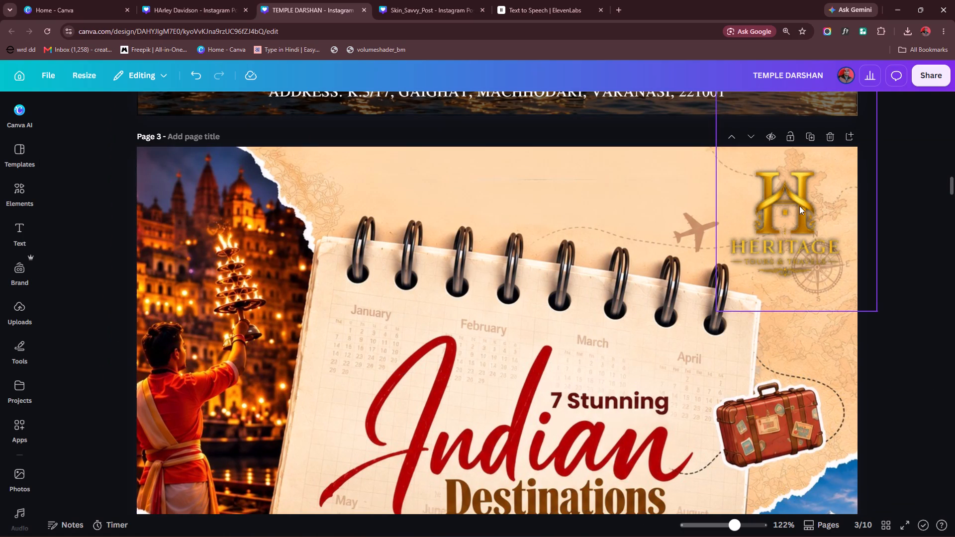
click(802, 204)
click(286, 102)
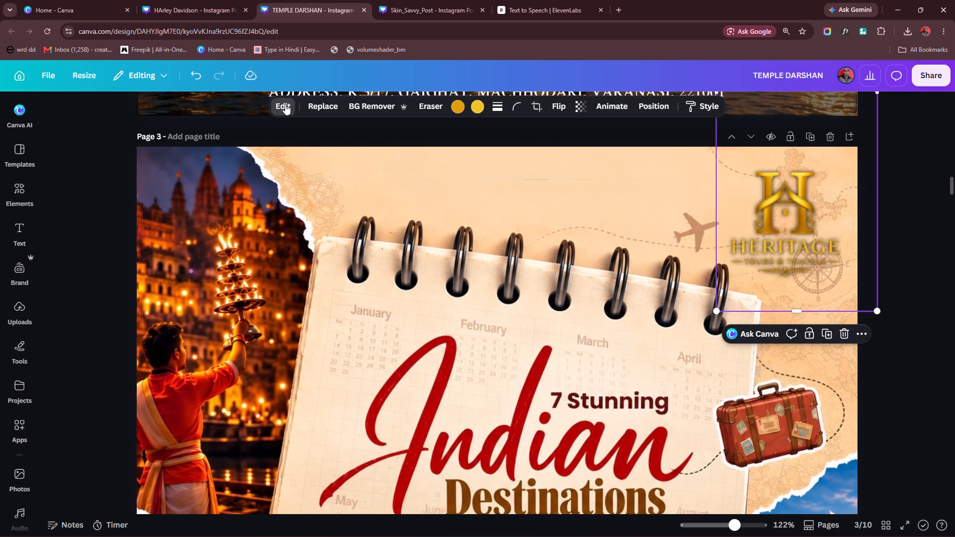
scroll(150, 312, down, 10)
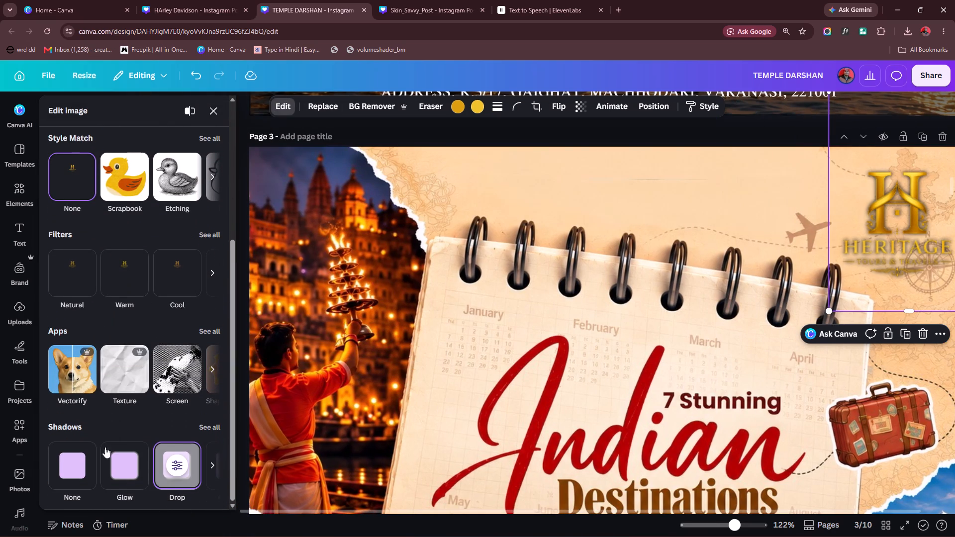
click(120, 466)
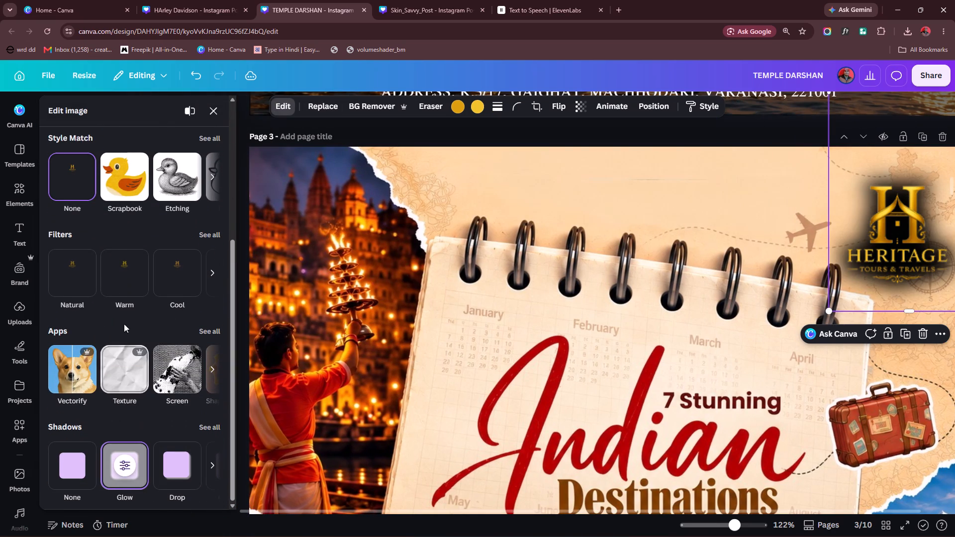
click(119, 459)
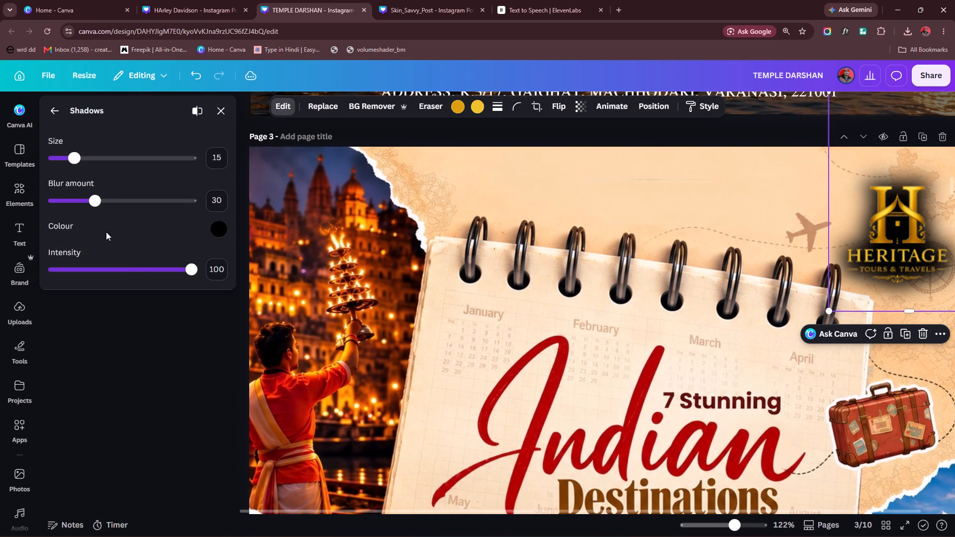
drag(187, 274, 145, 278)
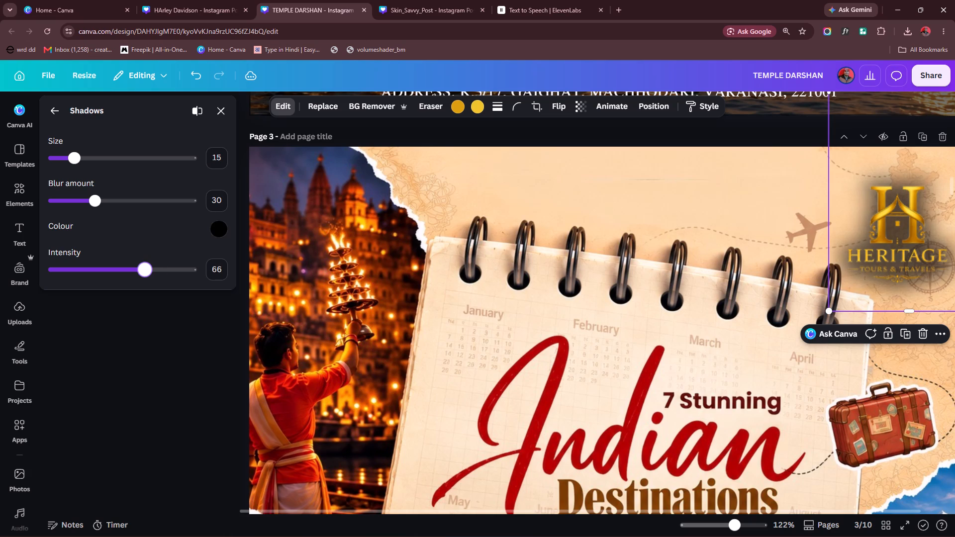
drag(145, 278, 155, 278)
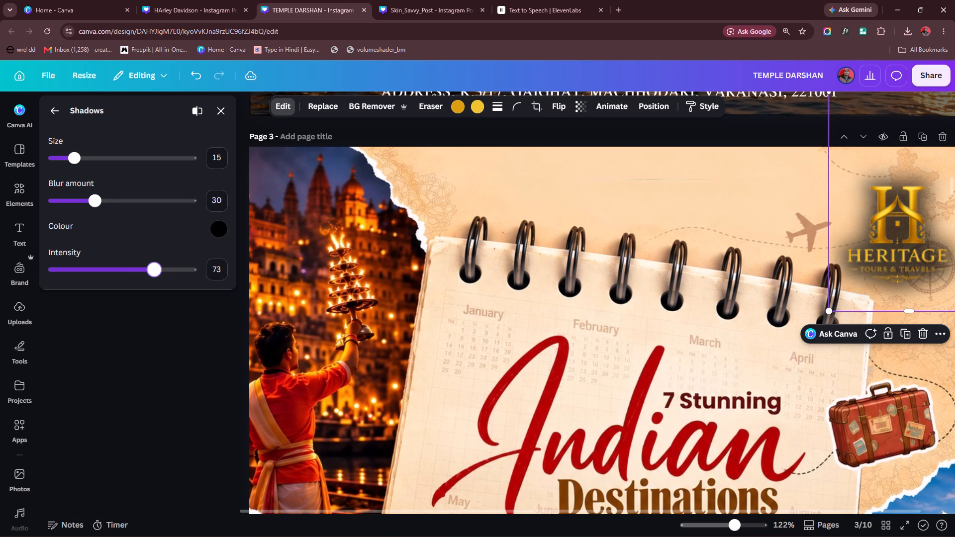
drag(91, 203, 102, 206)
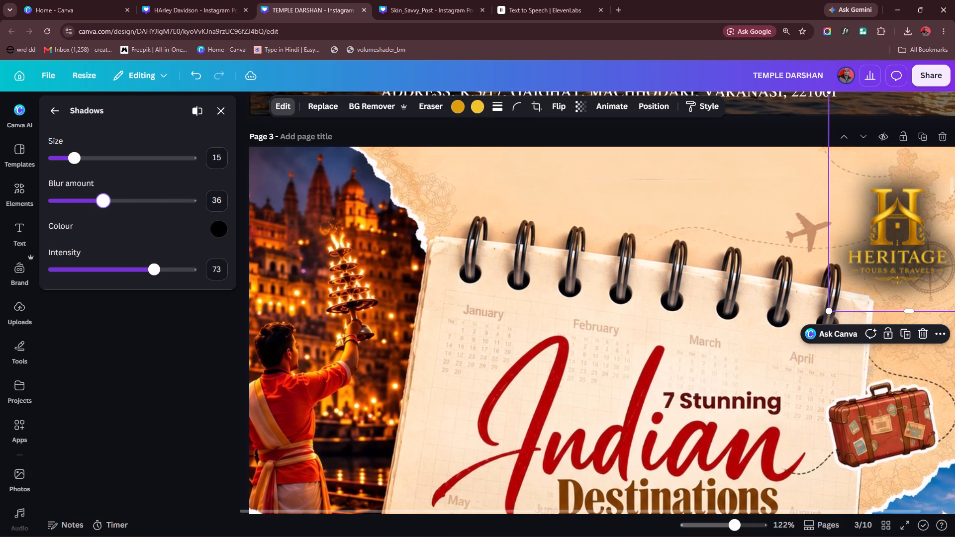
drag(102, 206, 104, 206)
drag(73, 160, 68, 161)
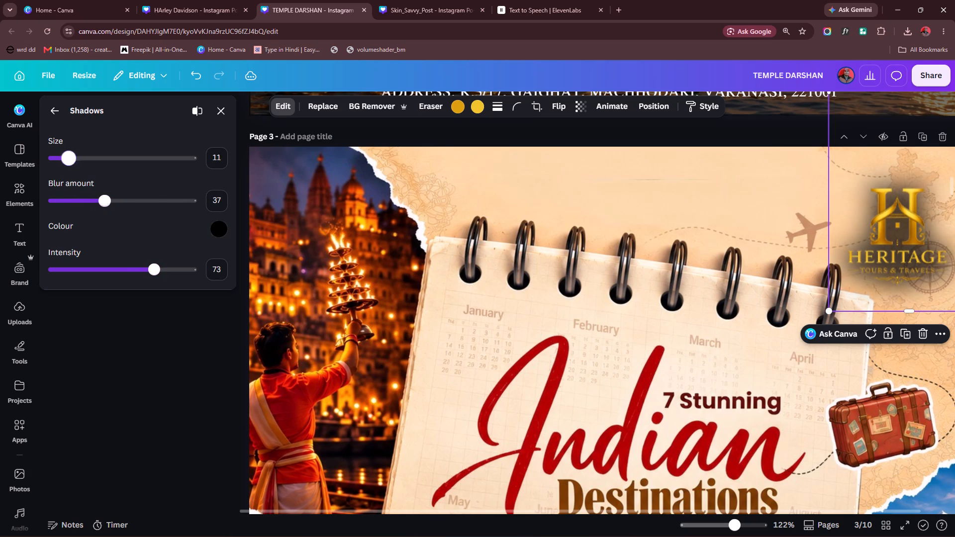
drag(68, 161, 62, 161)
click(121, 362)
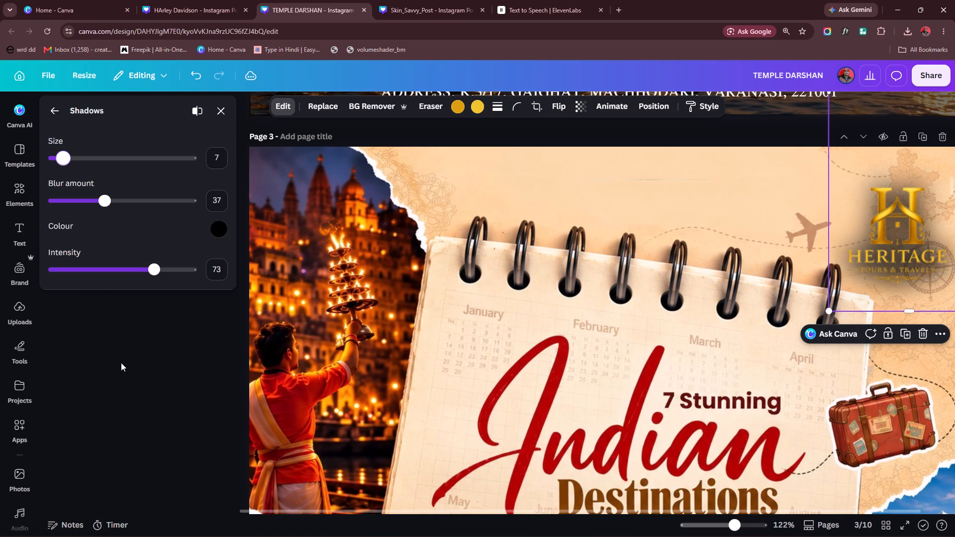
Scale the gold Heritage logo down slightly and reposition it in the upper-right corner of the Indian Destinations page.
drag(802, 217, 802, 217)
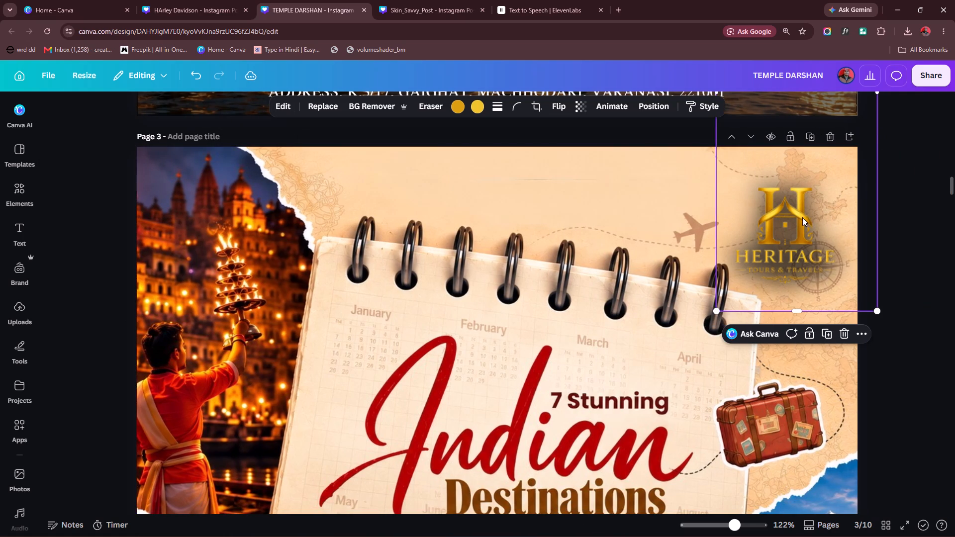
drag(802, 217, 816, 205)
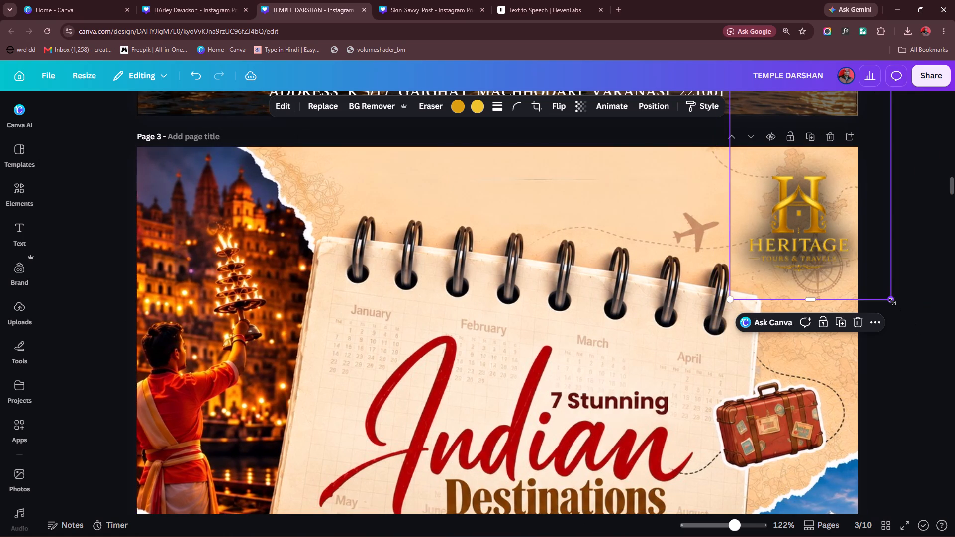
alt+drag(892, 301, 903, 307)
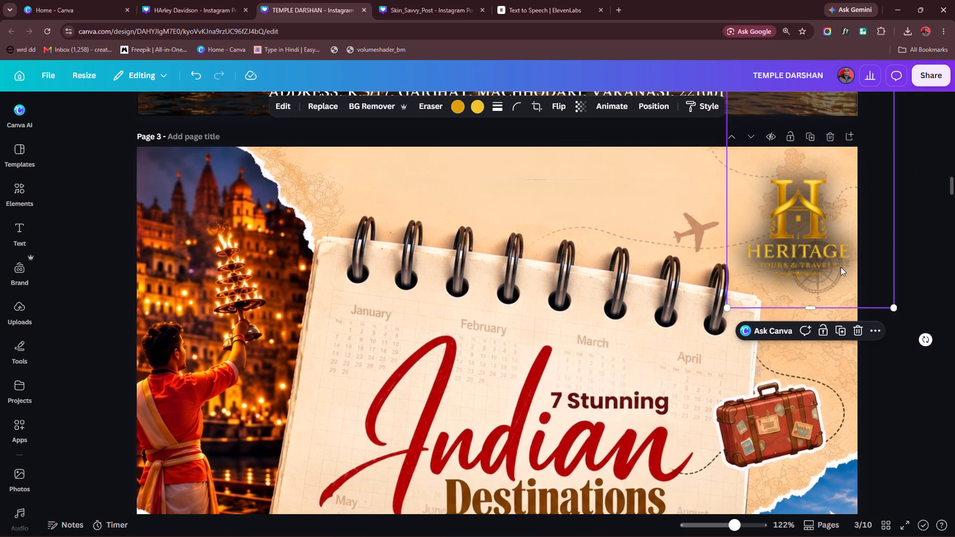
drag(818, 251, 812, 248)
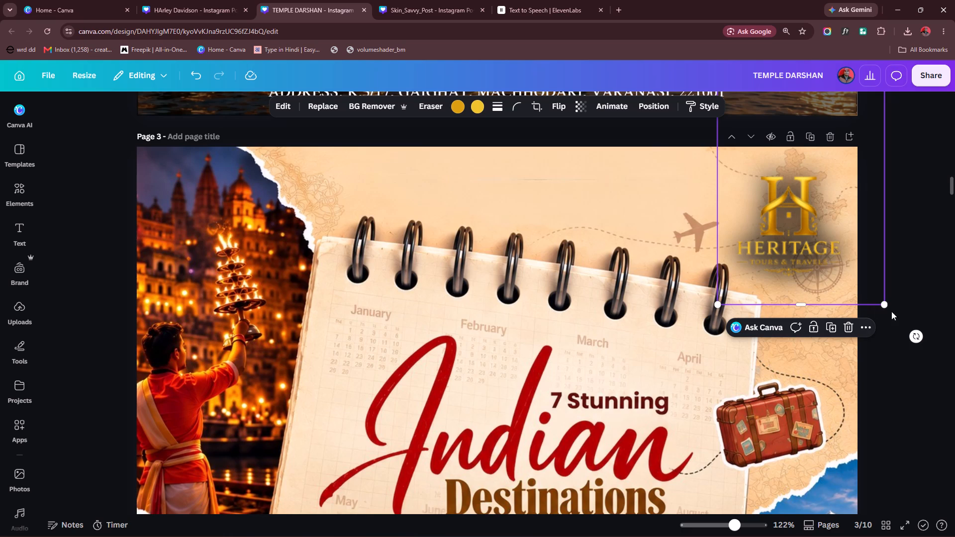
alt+drag(885, 306, 866, 292)
click(810, 227)
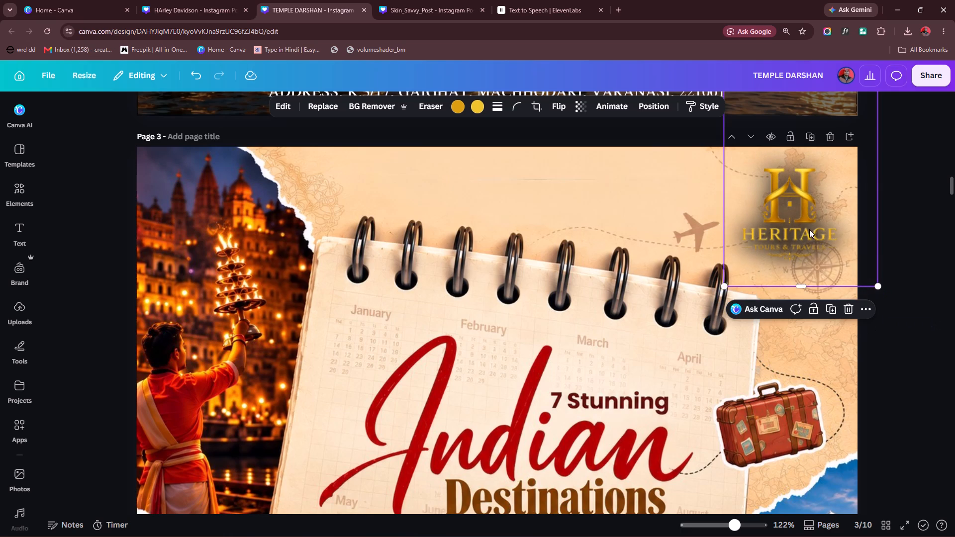
click(930, 245)
click(794, 221)
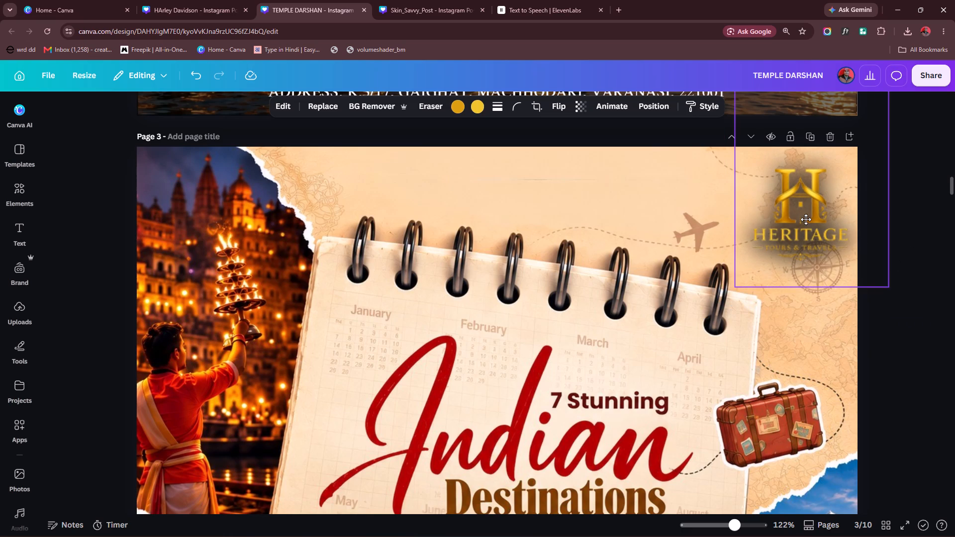
click(900, 284)
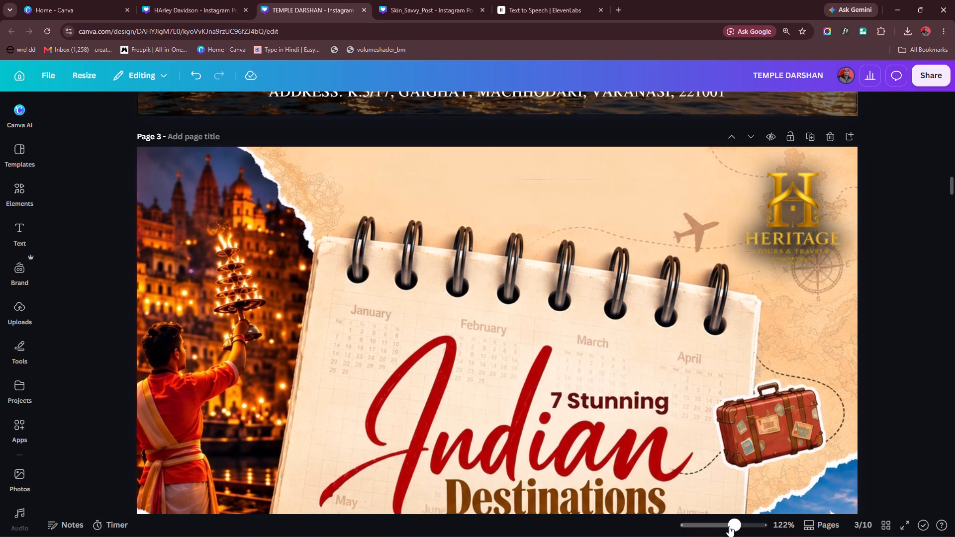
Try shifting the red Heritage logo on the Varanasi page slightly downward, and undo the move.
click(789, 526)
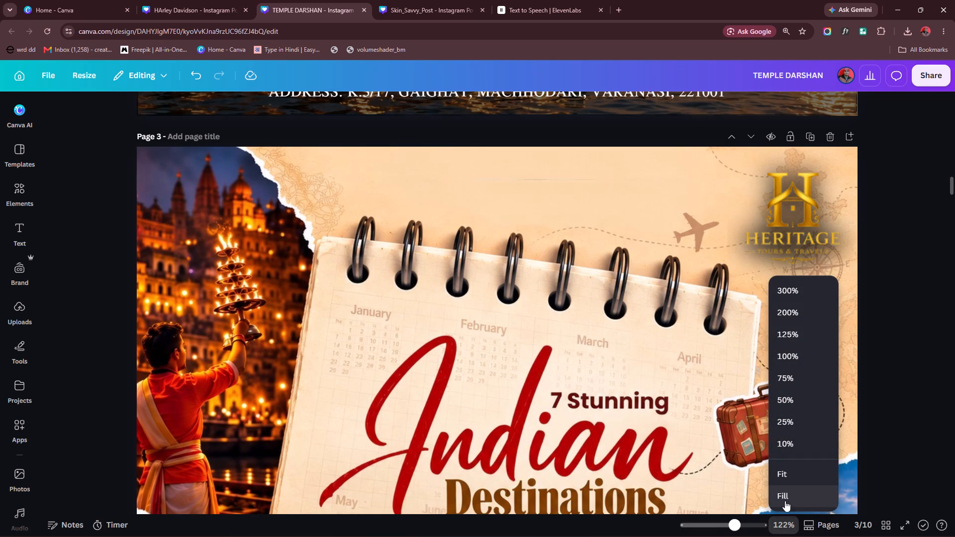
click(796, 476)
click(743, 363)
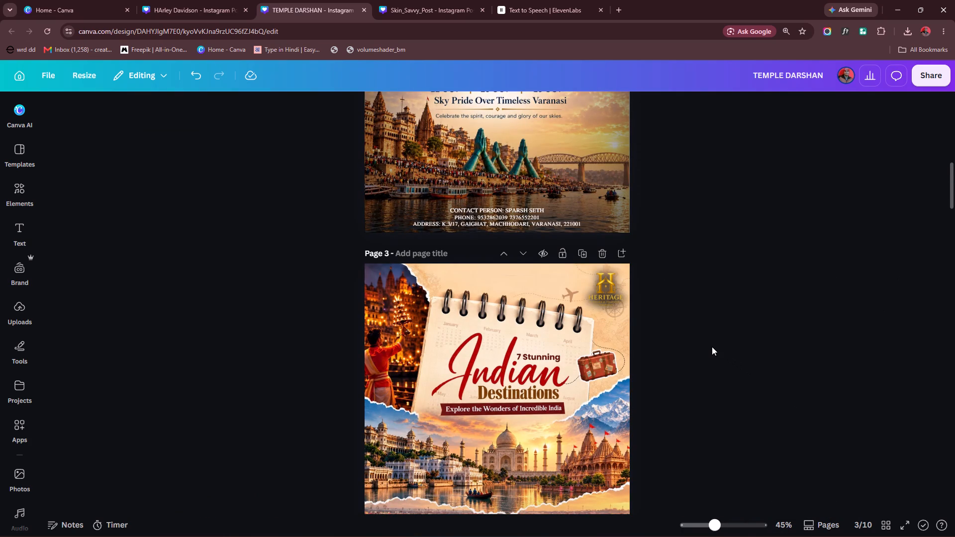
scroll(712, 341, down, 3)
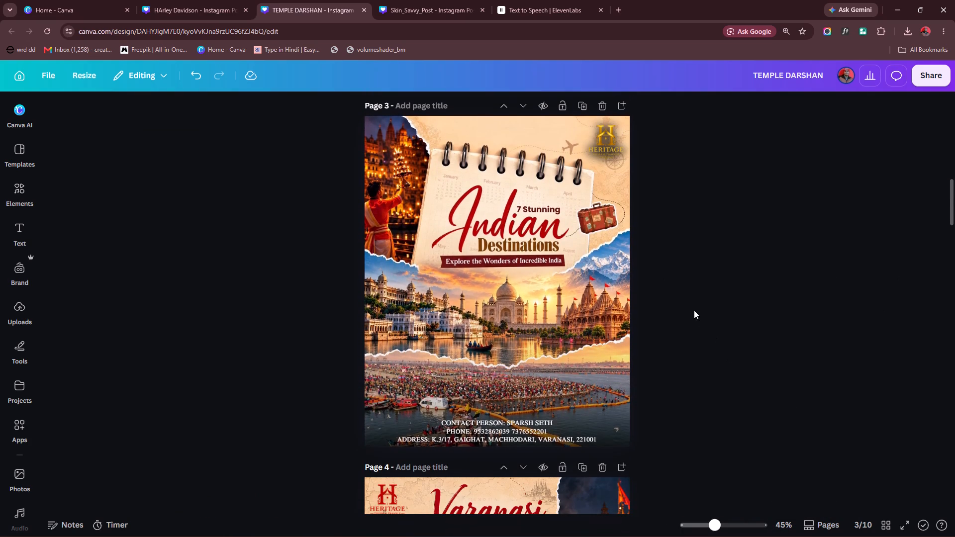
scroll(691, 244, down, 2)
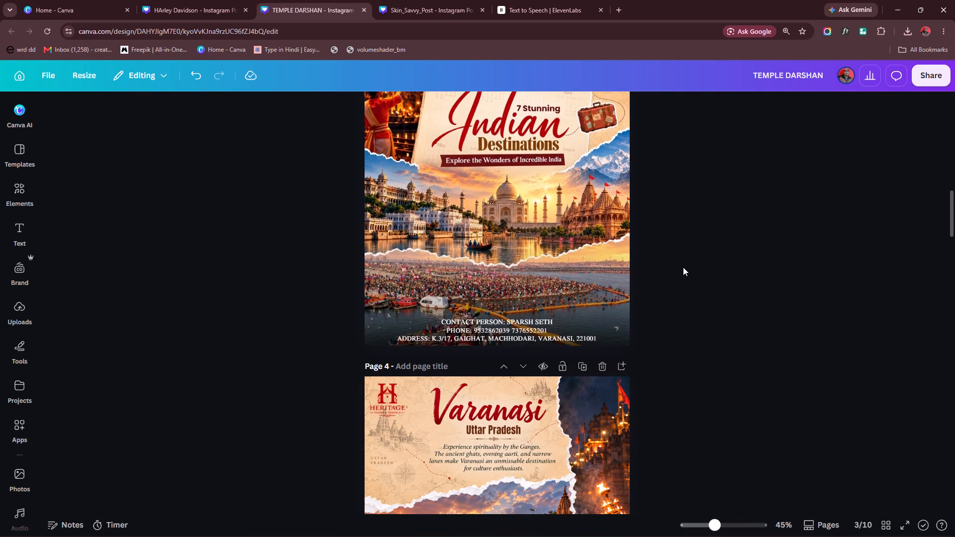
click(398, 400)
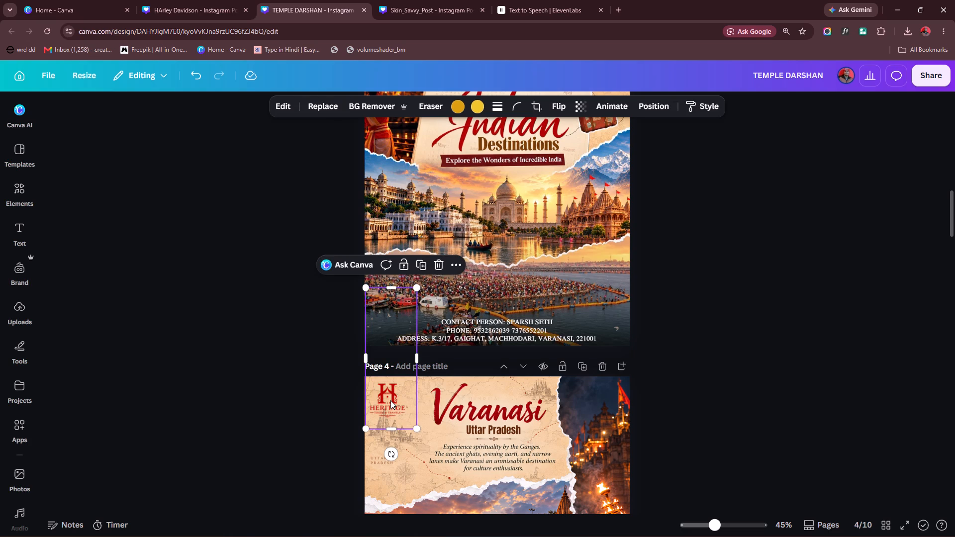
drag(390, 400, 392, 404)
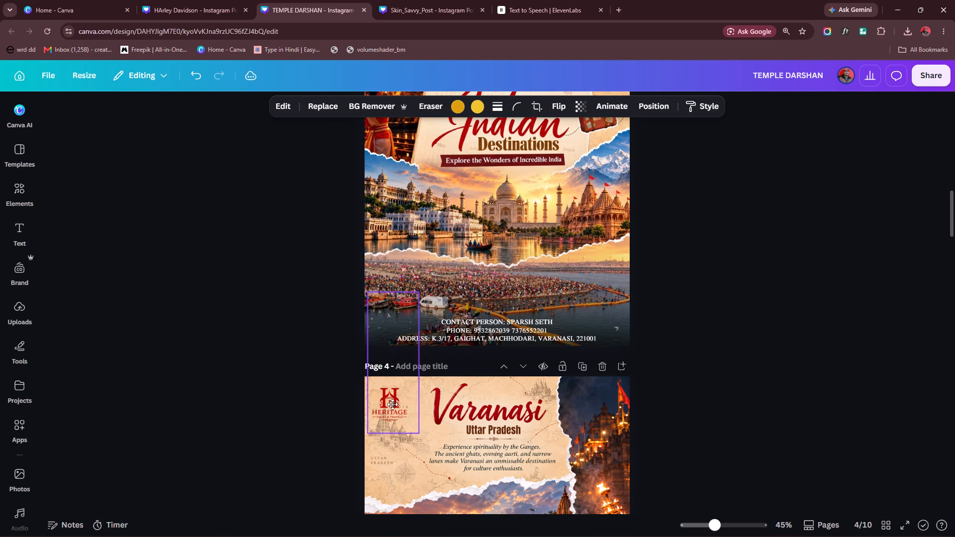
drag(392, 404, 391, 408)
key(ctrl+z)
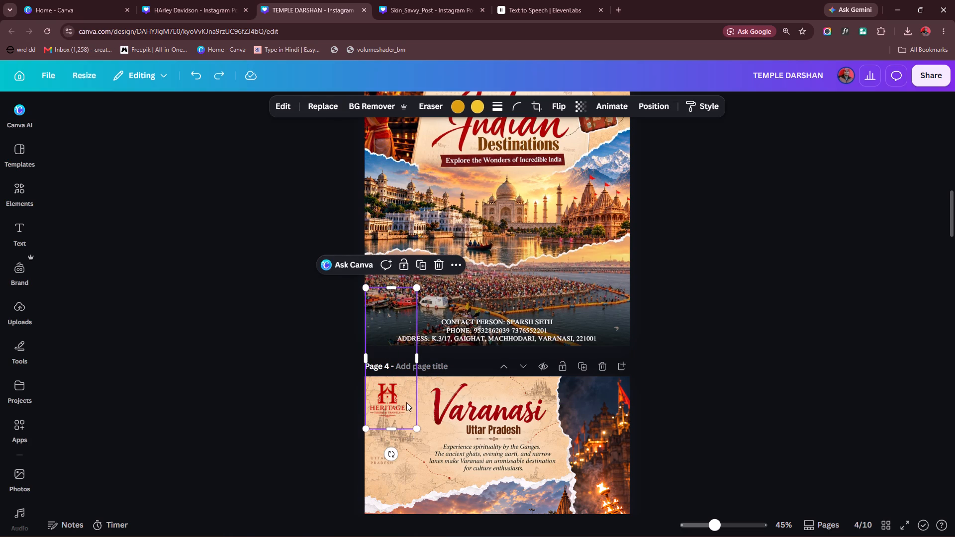
Send the red Heritage logo on the Varanasi page backward, behind the map background.
key(ctrl+bracketright)
key(ctrl+bracketright)
key(ctrl+bracketleft)
key(ctrl+bracketleft)
Copy the glowing gold Heritage logo from the Indian Destinations page into the Varanasi page's upper-left corner, beside the heading.
scroll(642, 184, up, 5)
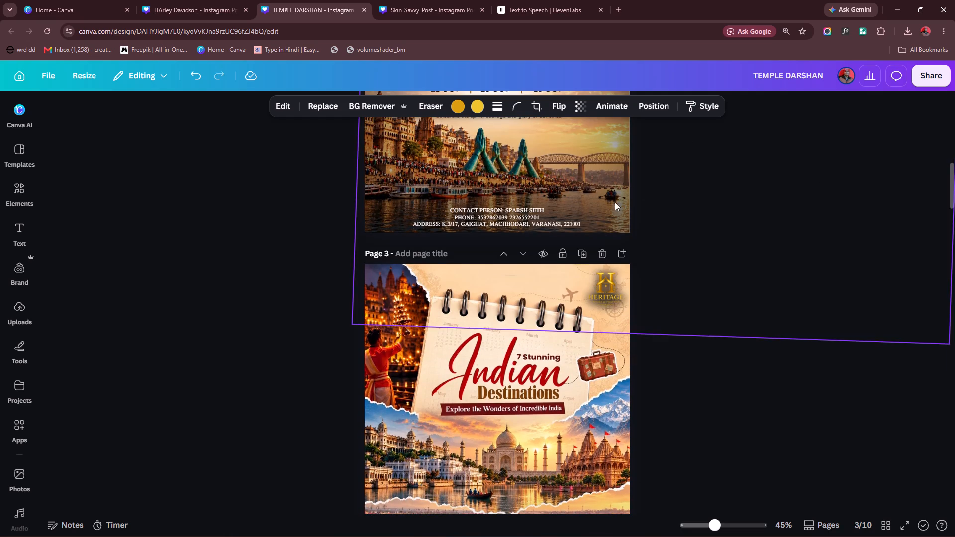
click(609, 298)
scroll(612, 283, down, 2)
scroll(610, 184, down, 2)
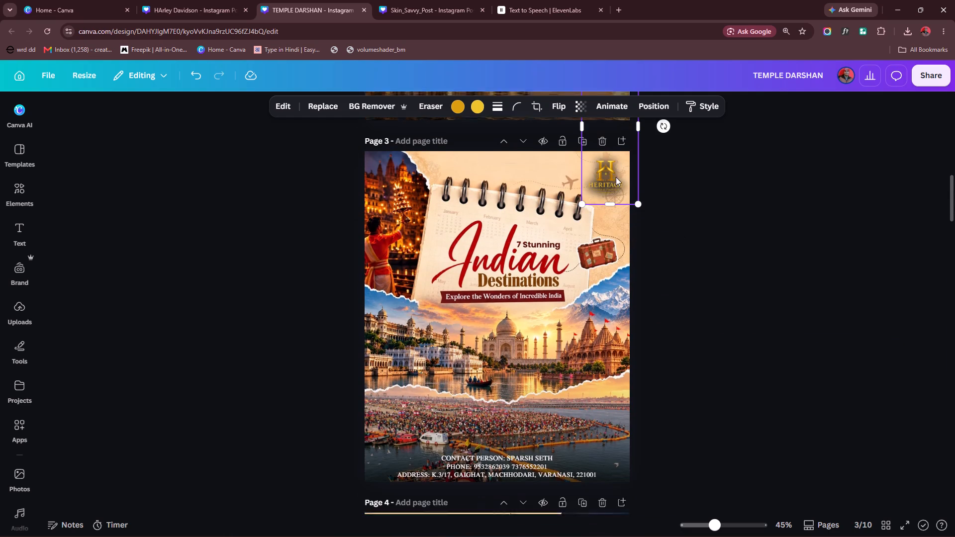
scroll(612, 160, up, 1)
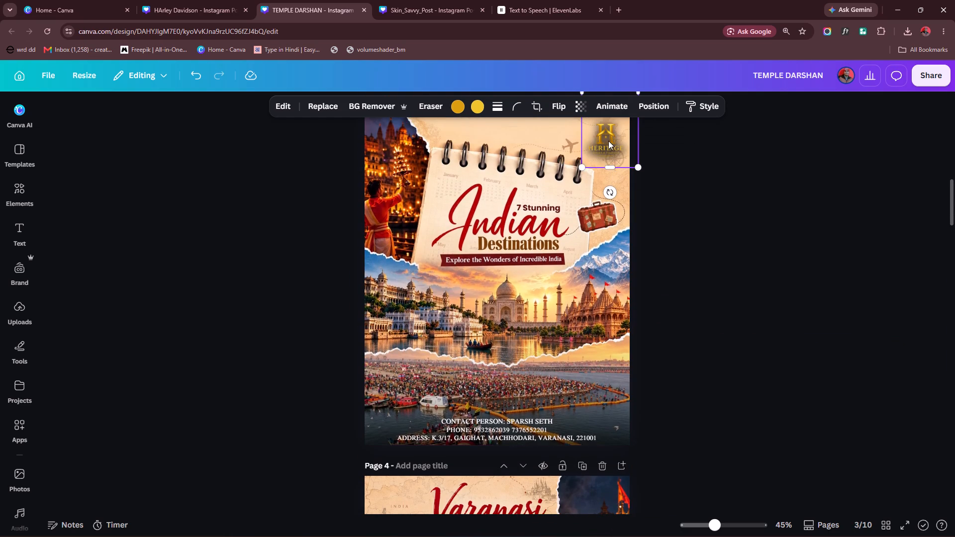
alt+drag(611, 137, 409, 506)
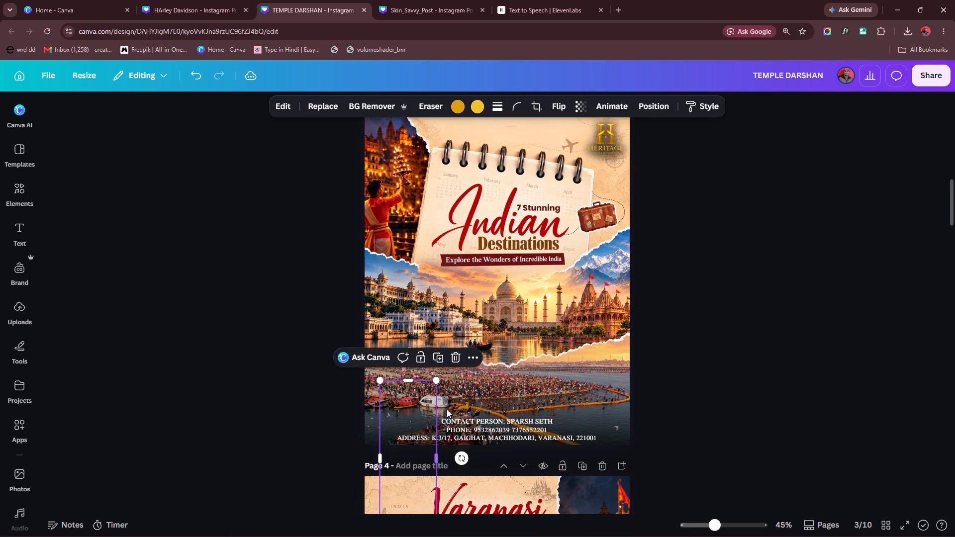
alt+scroll(447, 393, down, 3)
drag(407, 349, 415, 481)
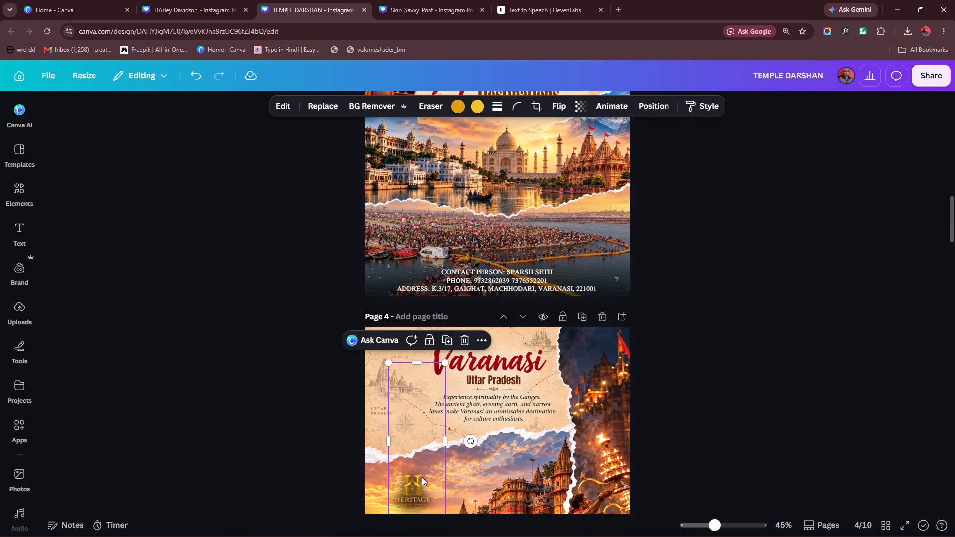
drag(415, 480, 392, 345)
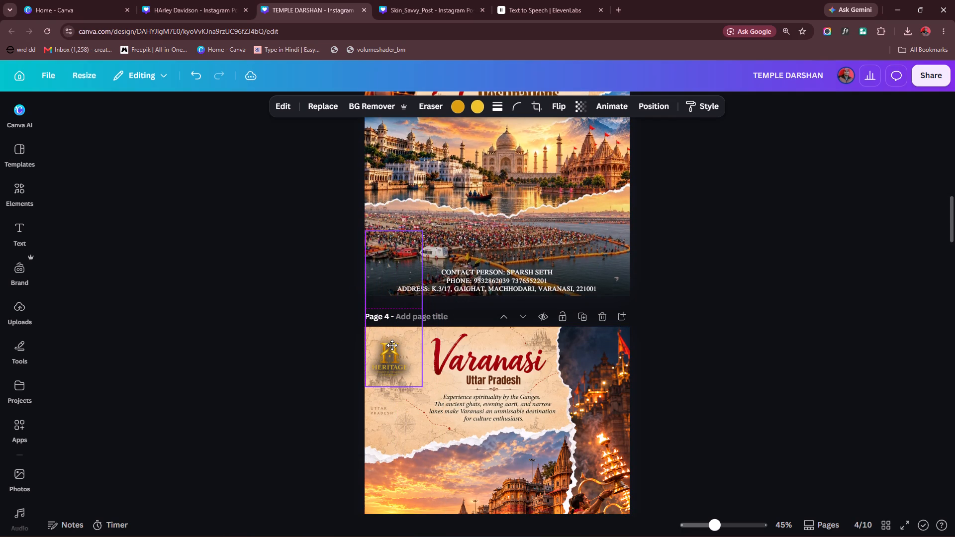
drag(392, 345, 393, 345)
Fine-tune the gold logo's position on the Varanasi page, moving it slightly up toward the page's top edge.
alt+scroll(382, 370, up, 4)
scroll(389, 375, down, 4)
ctrl+scroll(399, 375, up, 2)
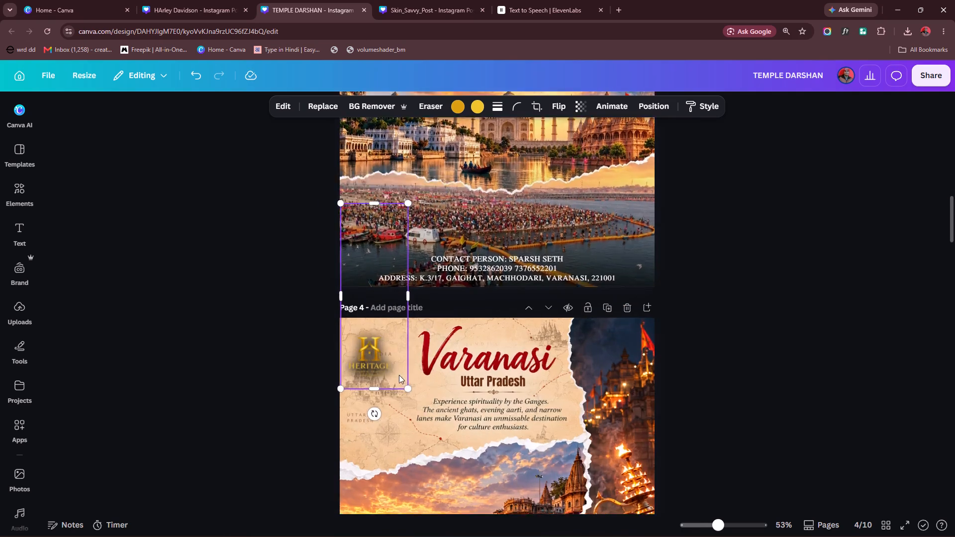
ctrl+scroll(399, 375, up, 3)
drag(239, 334, 240, 317)
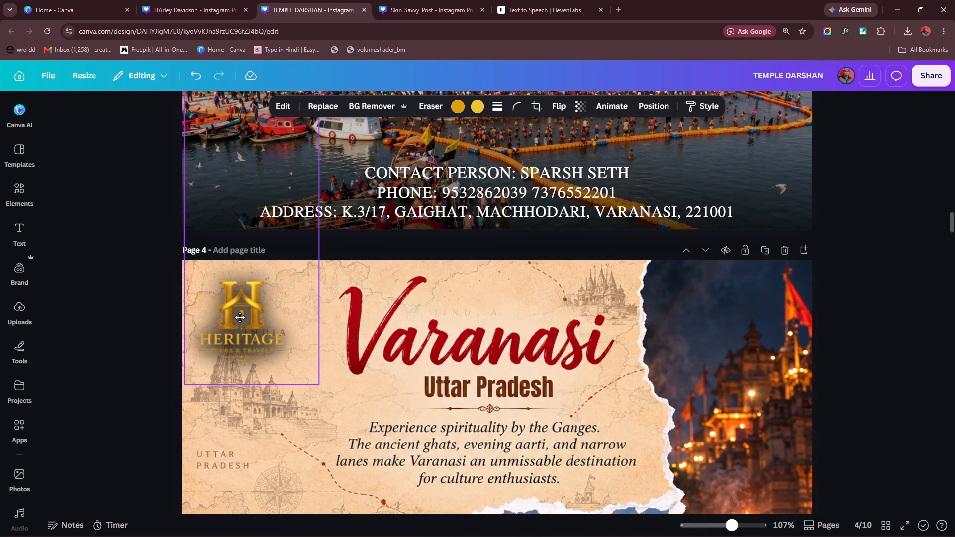
drag(240, 317, 241, 319)
Check the whole Varanasi page layout with the gold Heritage logo in place.
scroll(281, 315, down, 3)
scroll(261, 234, down, 3)
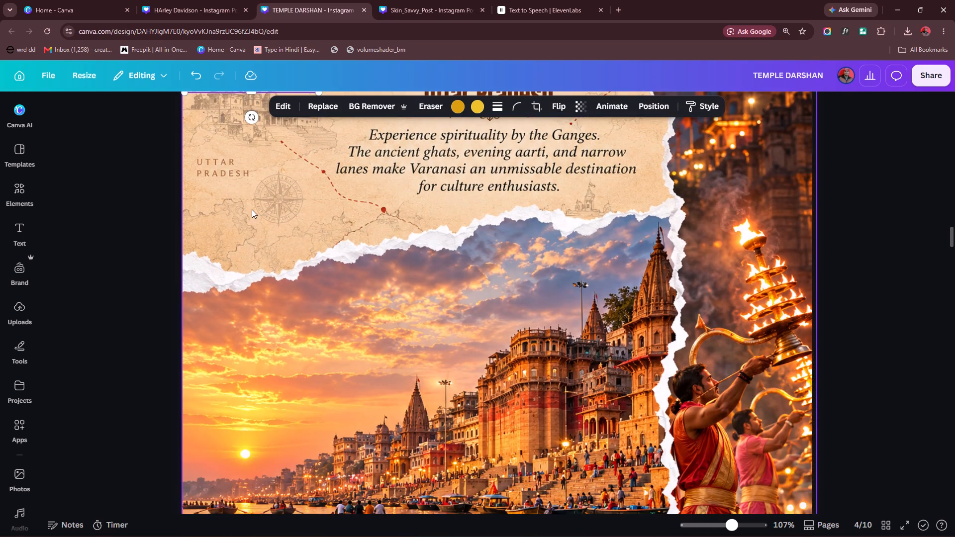
scroll(252, 209, up, 4)
ctrl+scroll(264, 211, down, 3)
ctrl+scroll(327, 229, down, 3)
ctrl+scroll(412, 328, down, 2)
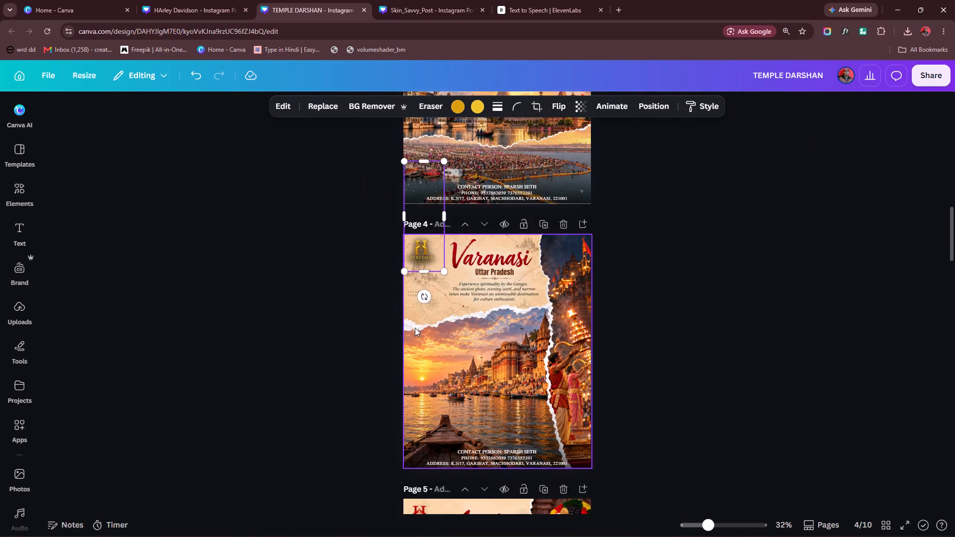
Copy the glowing gold Heritage logo from the Varanasi page onto the temple photo of the Ayodhya page.
ctrl+scroll(415, 328, down, 1)
ctrl+scroll(451, 402, up, 2)
click(412, 207)
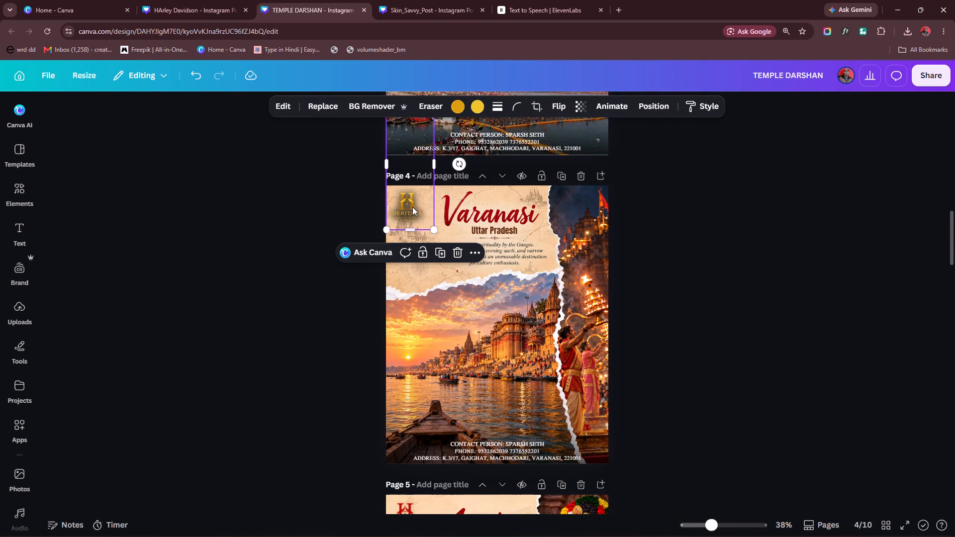
alt+drag(412, 207, 435, 511)
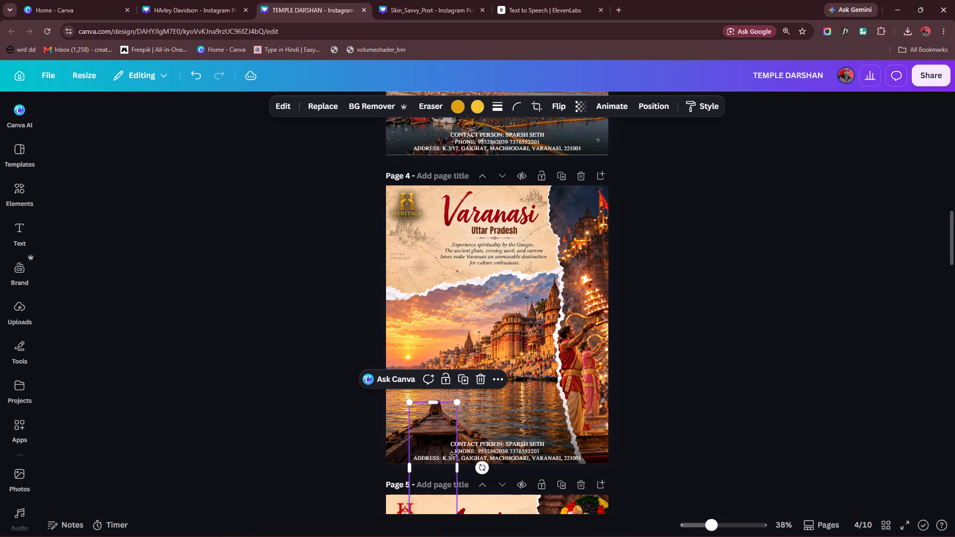
scroll(454, 429, down, 4)
drag(436, 310, 439, 443)
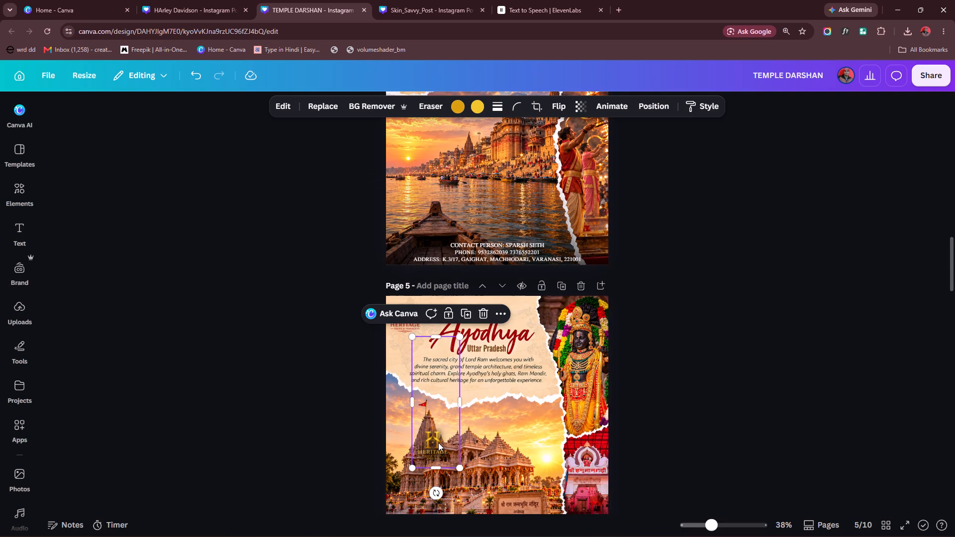
Send the red Heritage logo on the Ayodhya page backward, behind the map background.
click(401, 324)
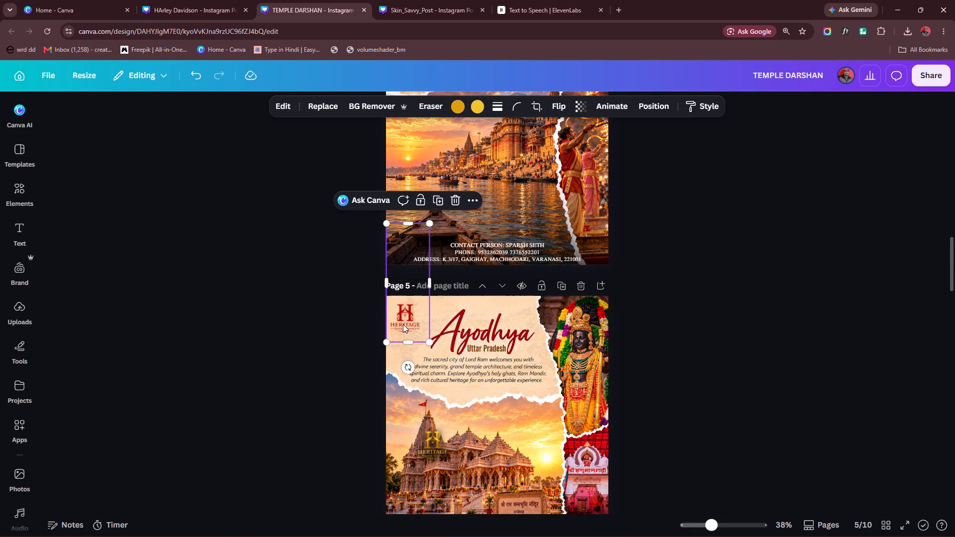
key(ctrl+bracketright)
key(ctrl+bracketleft)
key(ctrl+bracketleft)
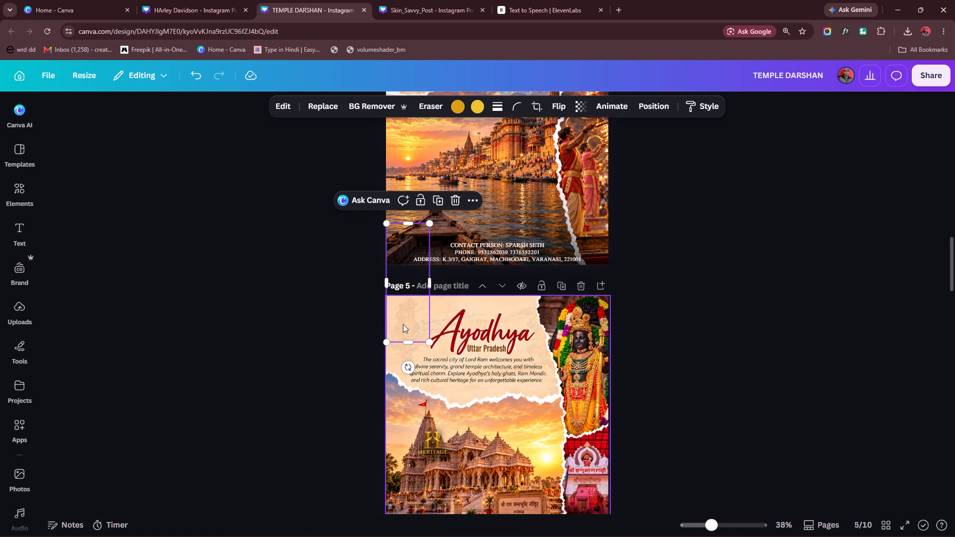
Place the gold Heritage logo in the Ayodhya page's upper-left corner, beside the heading.
drag(434, 439, 411, 318)
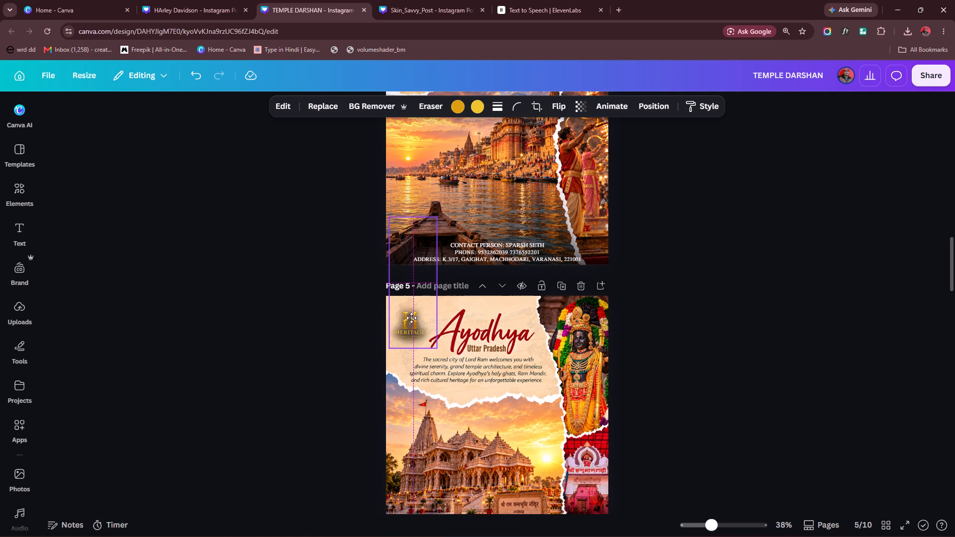
drag(411, 318, 408, 314)
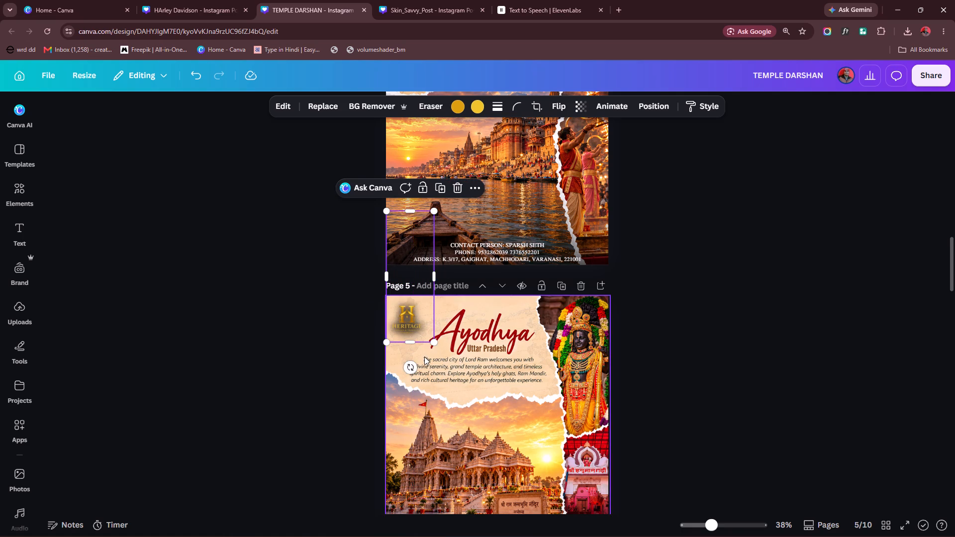
ctrl+scroll(424, 357, up, 4)
click(315, 283)
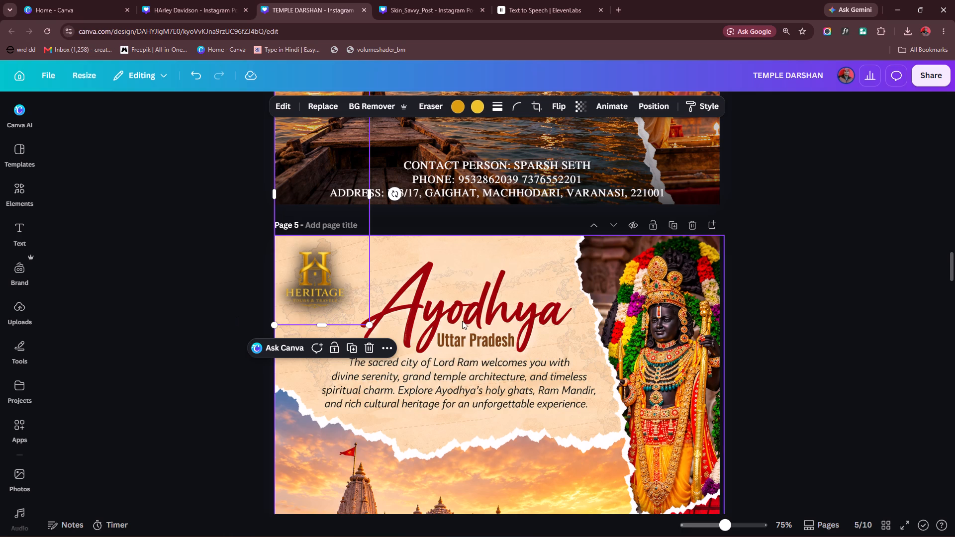
Copy the gold Heritage logo from the Ayodhya page onto the temple photo of the Kedarnath page.
ctrl+scroll(463, 292, down, 3)
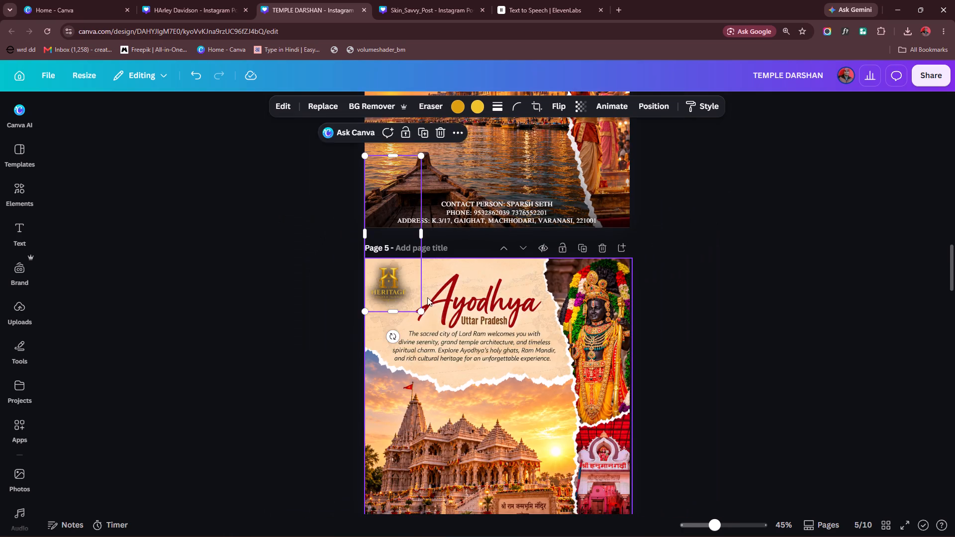
ctrl+scroll(426, 298, down, 4)
scroll(473, 378, down, 5)
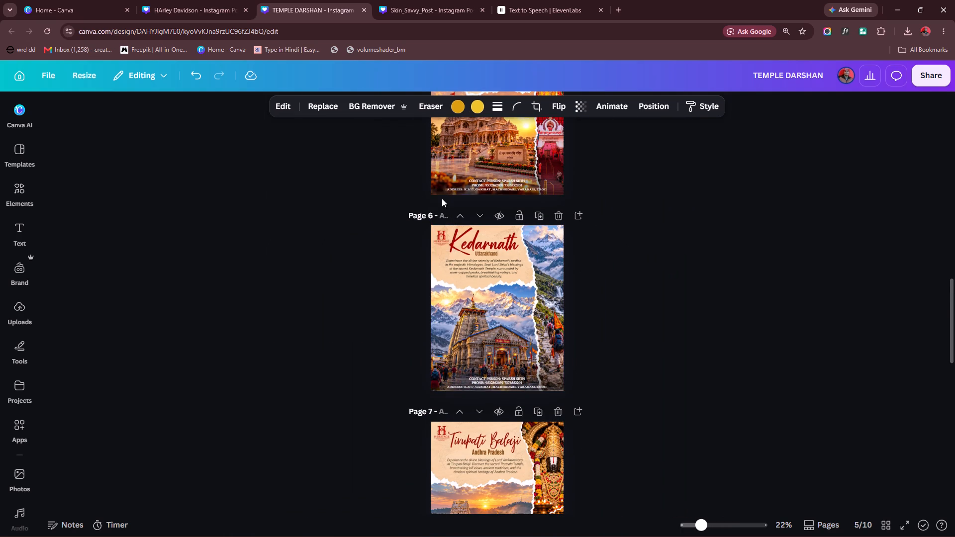
scroll(443, 189, up, 2)
click(438, 135)
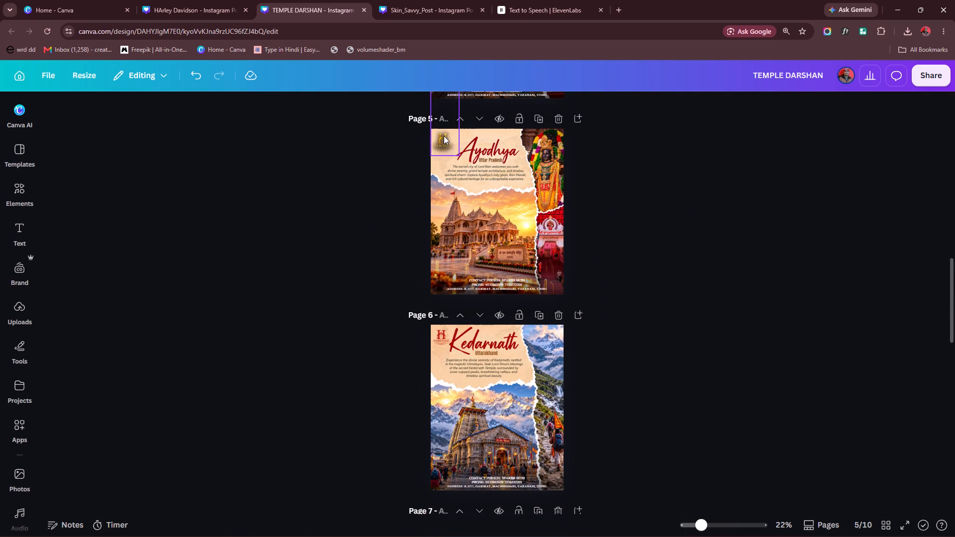
scroll(446, 155, up, 4)
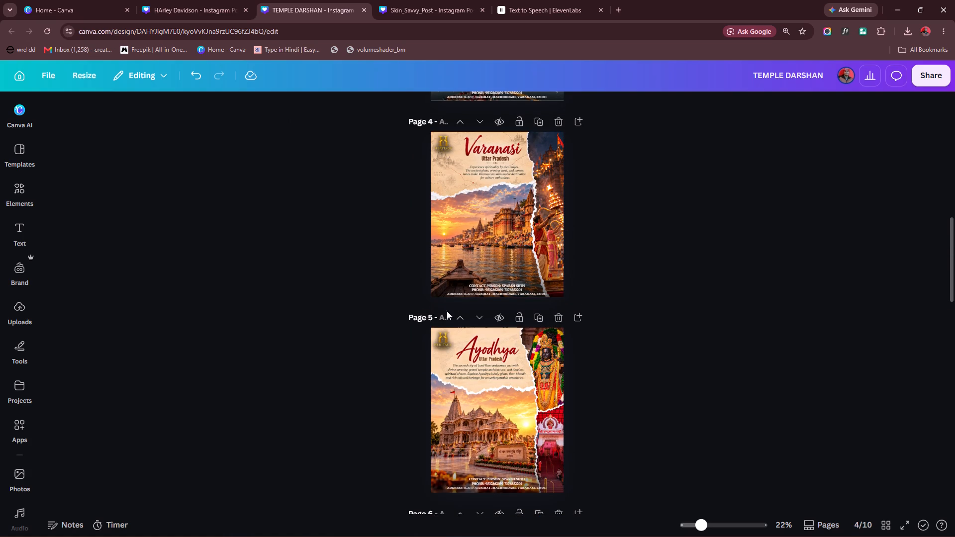
click(450, 346)
scroll(453, 308, down, 2)
scroll(447, 256, down, 1)
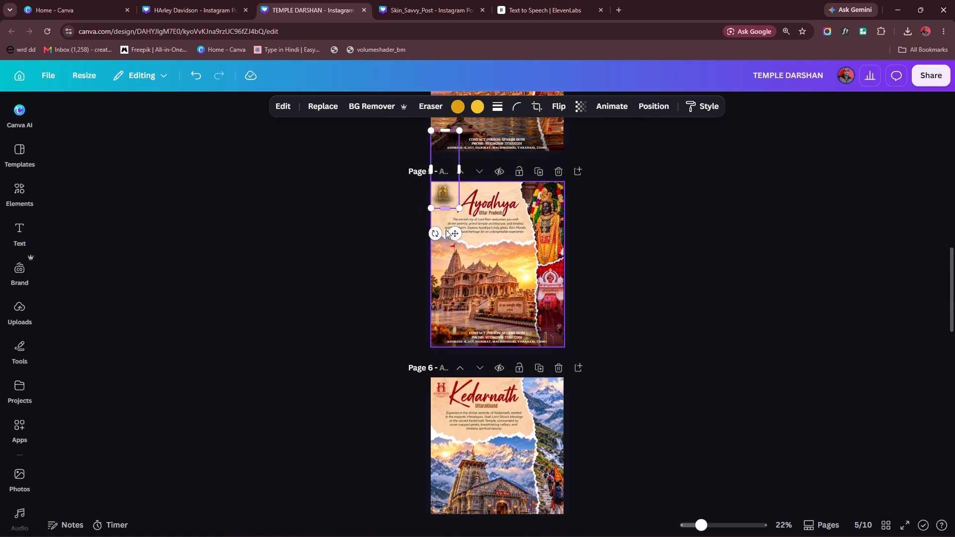
alt+drag(448, 190, 486, 467)
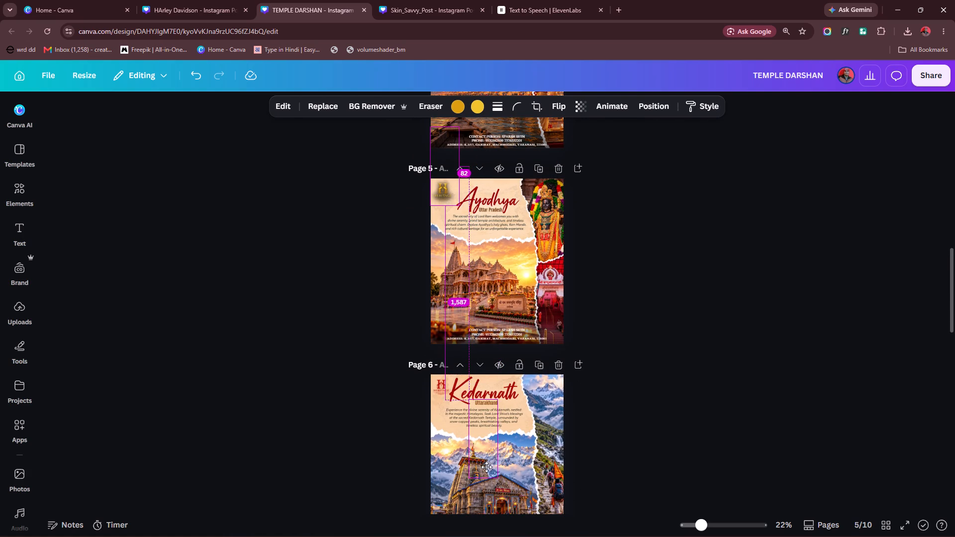
alt+drag(486, 467, 486, 477)
click(352, 396)
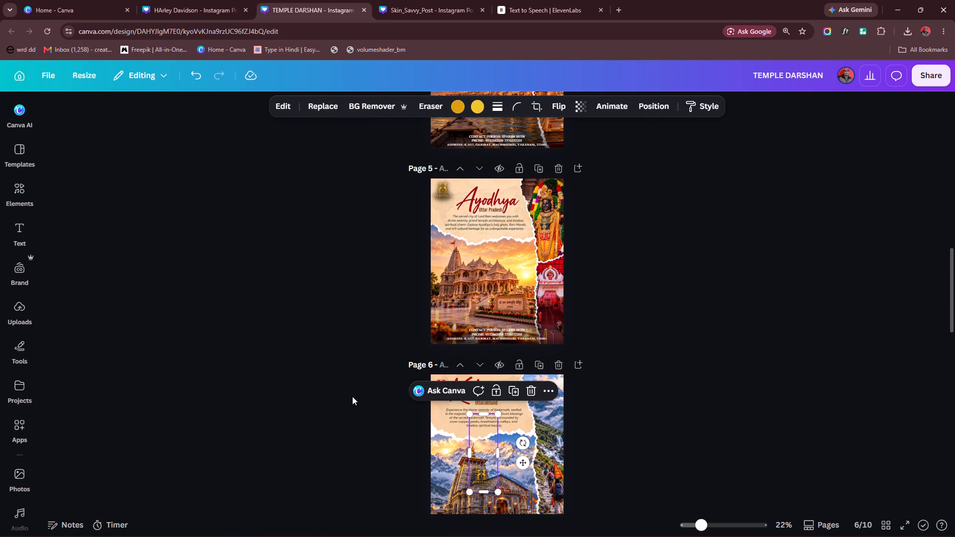
Send the red Heritage logo on the Kedarnath page backward, behind the map background.
click(443, 385)
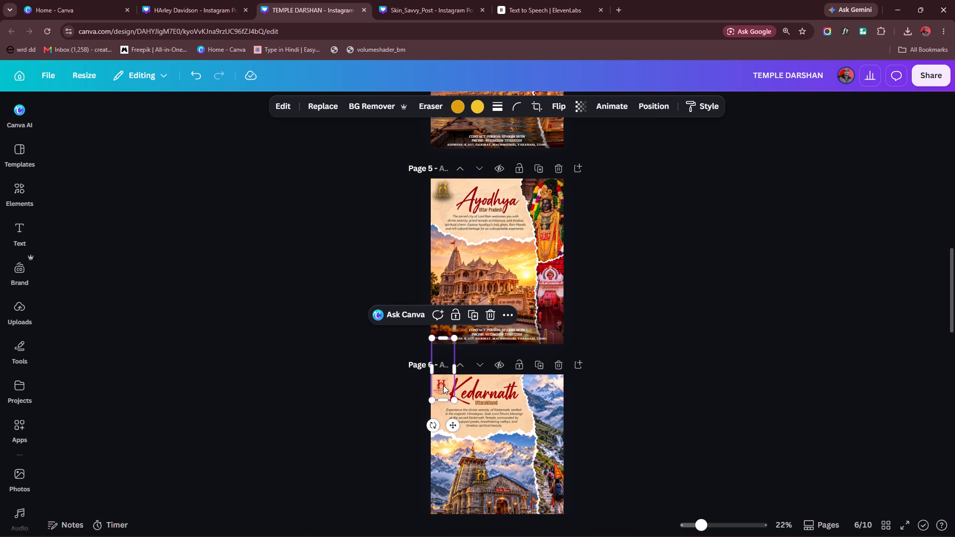
key(ctrl+bracketleft)
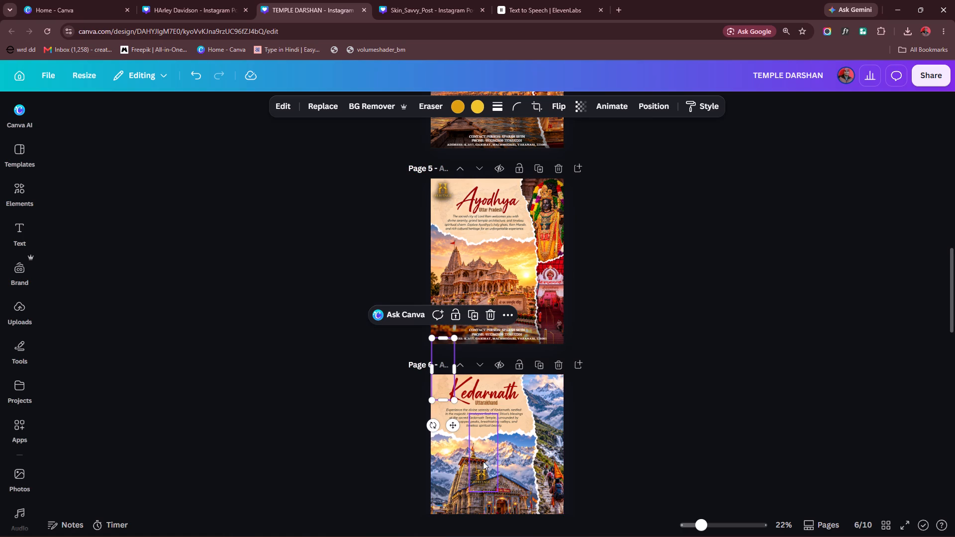
Place the gold Heritage logo in the Kedarnath page's upper-left corner, clear of the heading's first letter.
click(480, 469)
drag(482, 471, 444, 384)
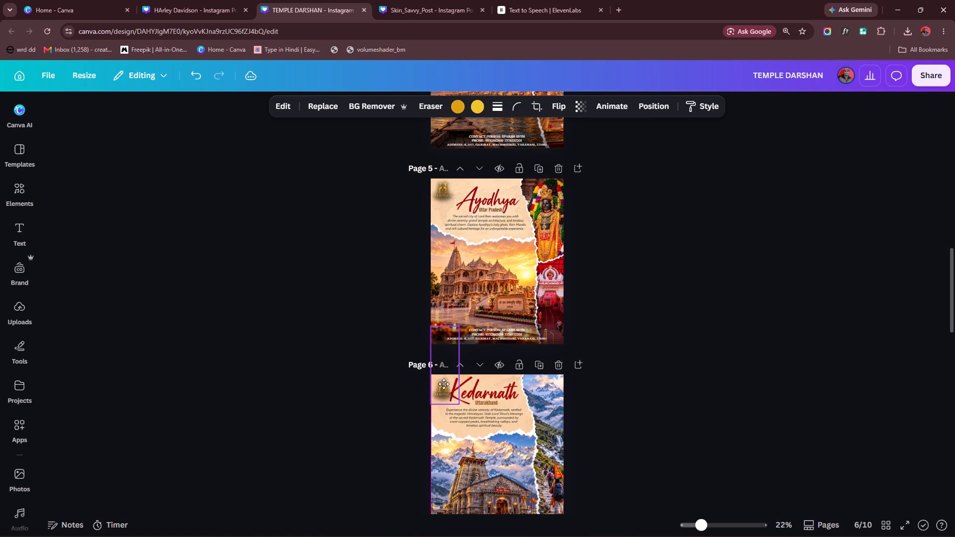
drag(444, 384, 444, 383)
ctrl+scroll(460, 429, up, 4)
ctrl+scroll(415, 383, up, 4)
drag(293, 314, 282, 296)
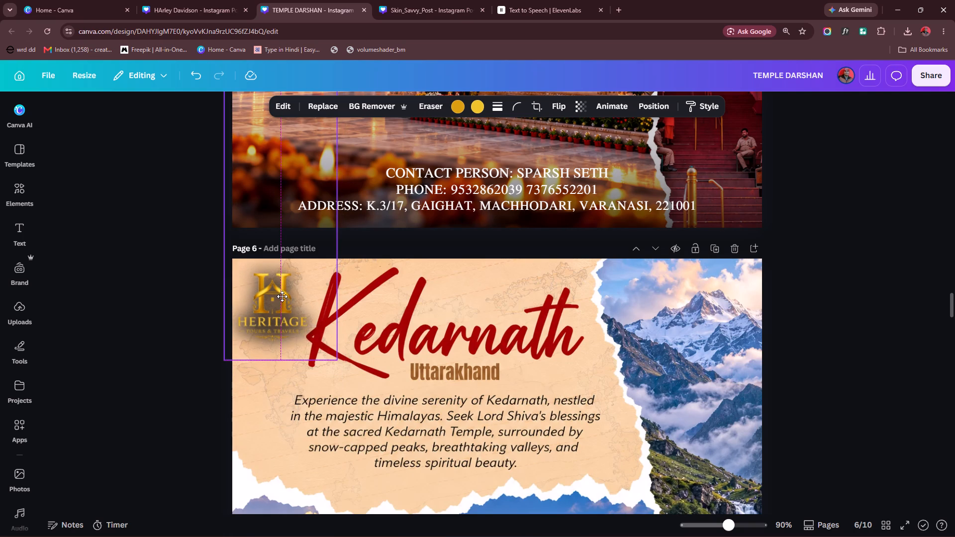
drag(282, 296, 283, 298)
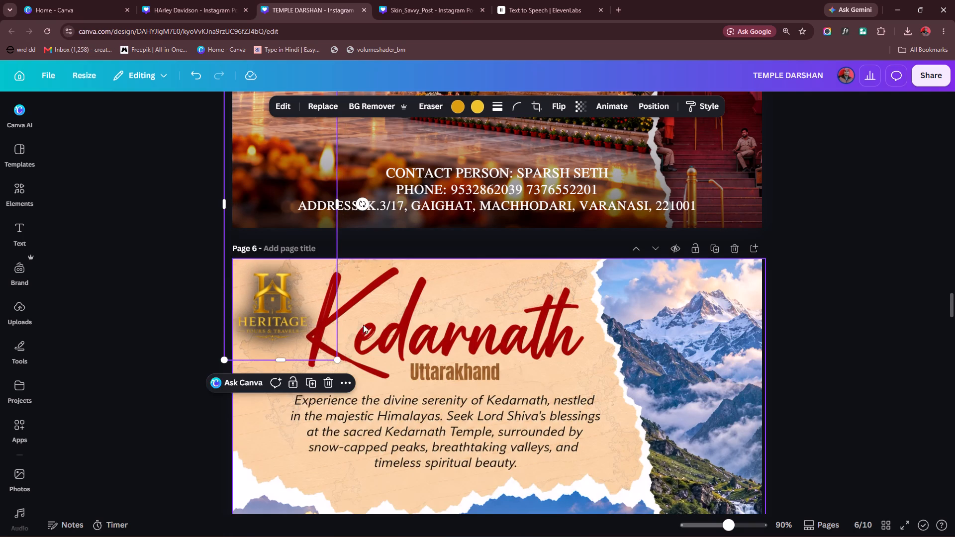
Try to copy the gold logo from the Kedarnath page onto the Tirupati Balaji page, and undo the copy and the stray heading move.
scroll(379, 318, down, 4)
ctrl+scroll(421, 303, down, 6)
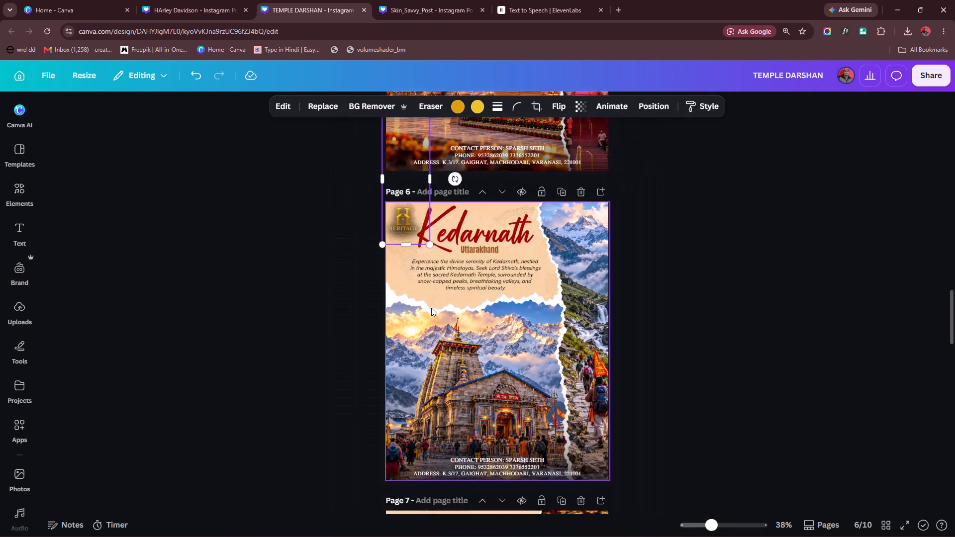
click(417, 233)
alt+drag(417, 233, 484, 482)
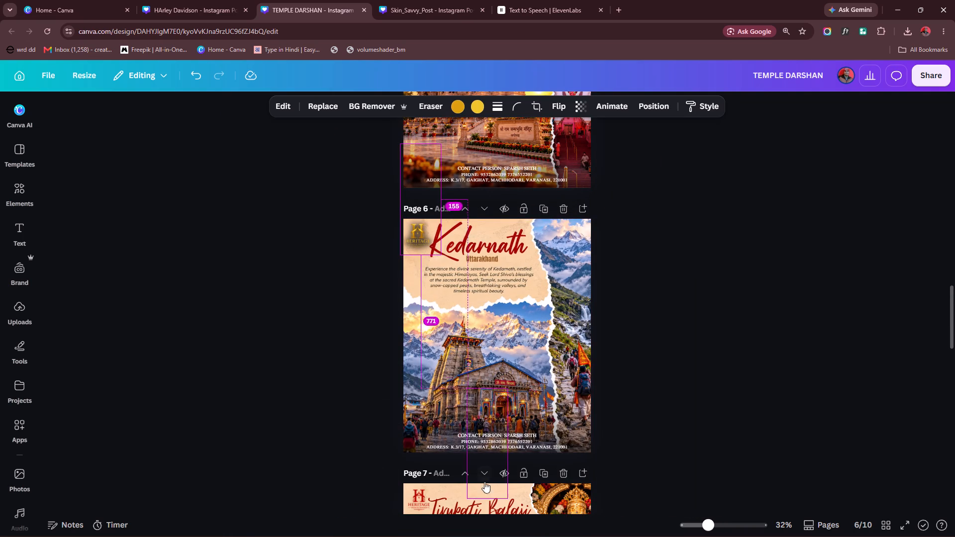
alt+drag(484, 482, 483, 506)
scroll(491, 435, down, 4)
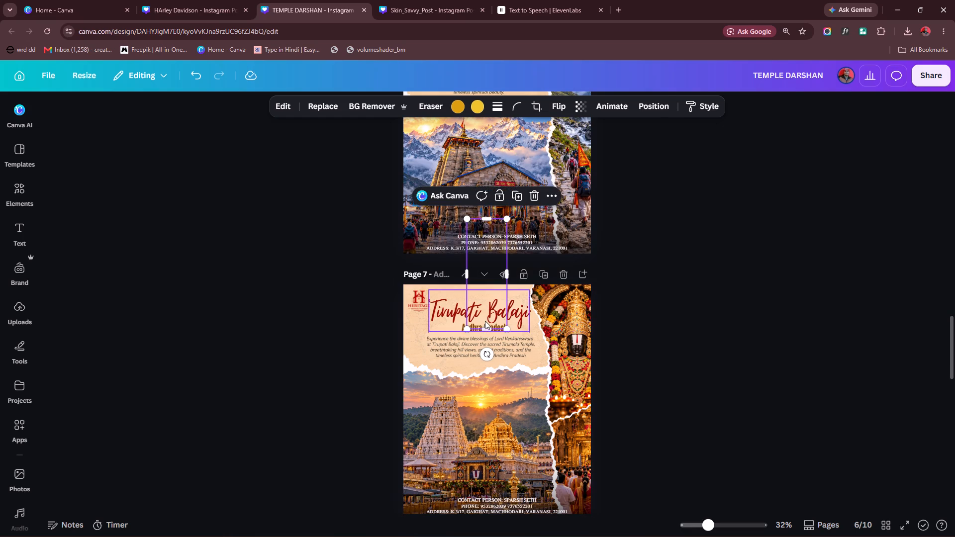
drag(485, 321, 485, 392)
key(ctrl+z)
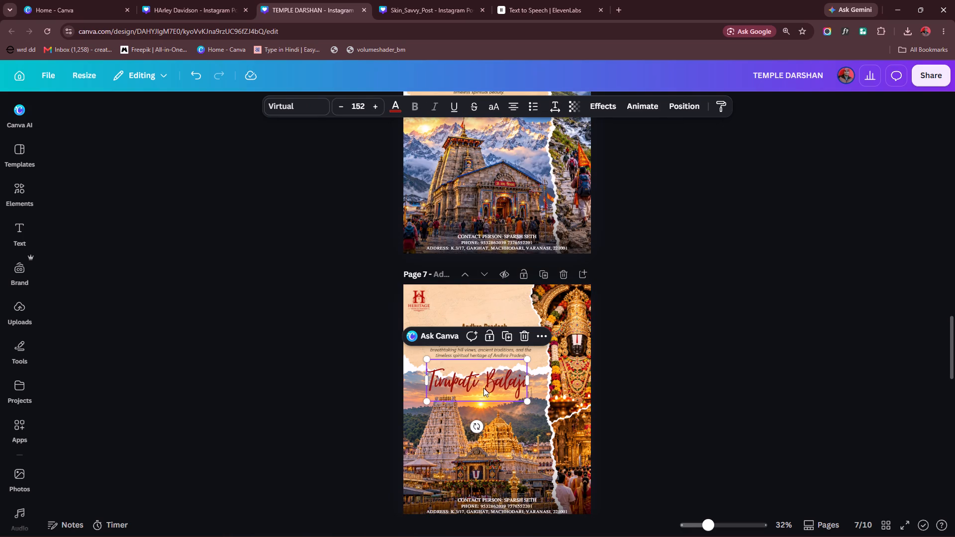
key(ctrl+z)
Copy the gold Heritage logo from the Kedarnath page onto the sunset photo of the Tirupati Balaji page.
scroll(450, 258, up, 3)
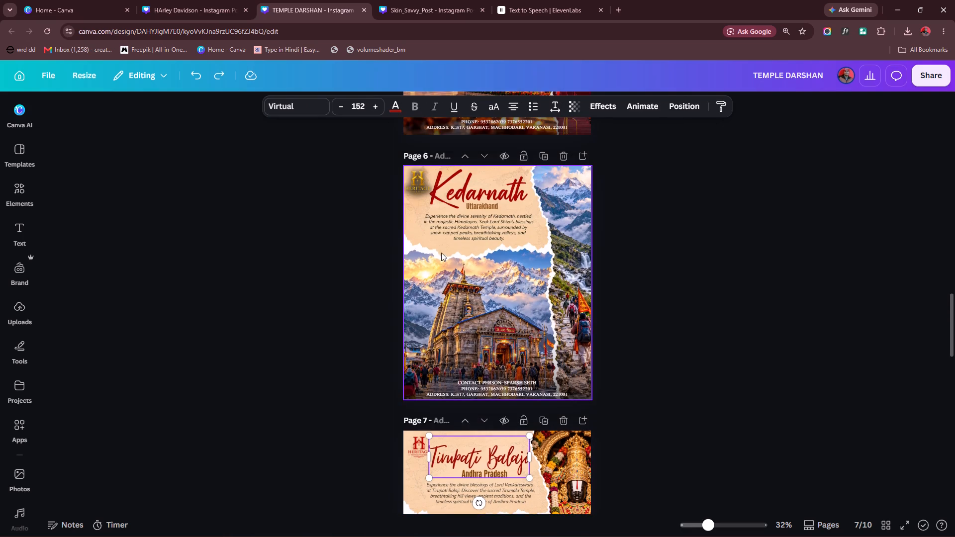
click(413, 185)
alt+drag(414, 185, 463, 438)
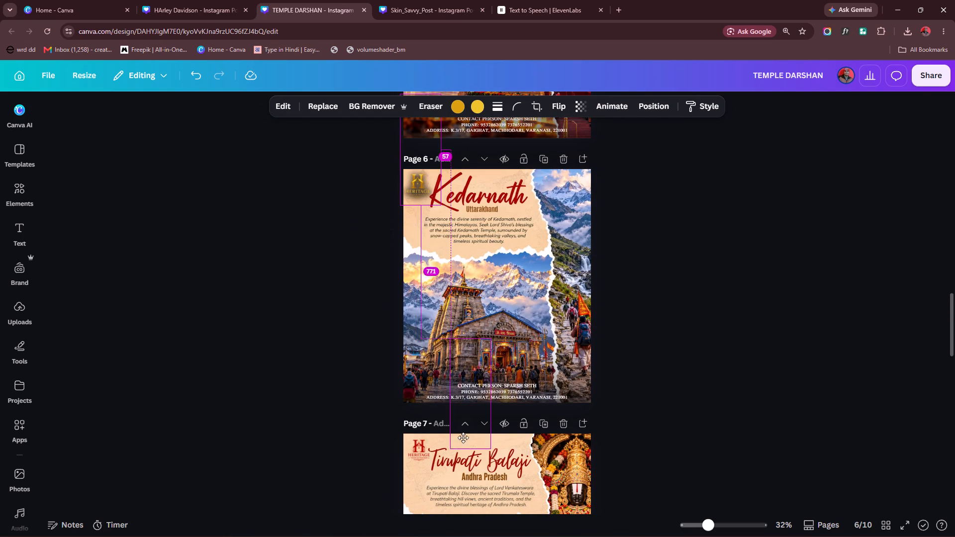
alt+drag(463, 438, 451, 533)
scroll(454, 425, down, 4)
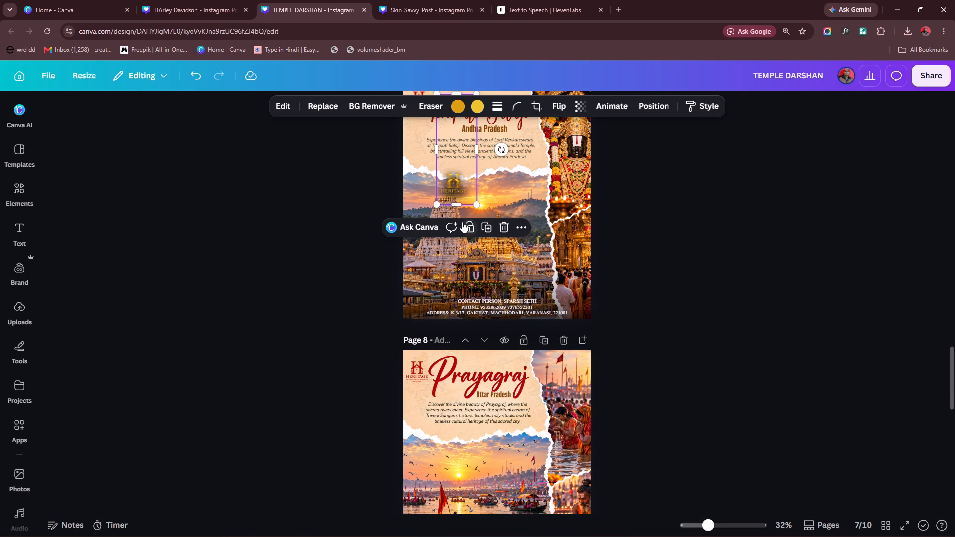
Send the red Heritage logo on the Tirupati Balaji page backward, behind the map background.
scroll(459, 220, up, 3)
click(423, 254)
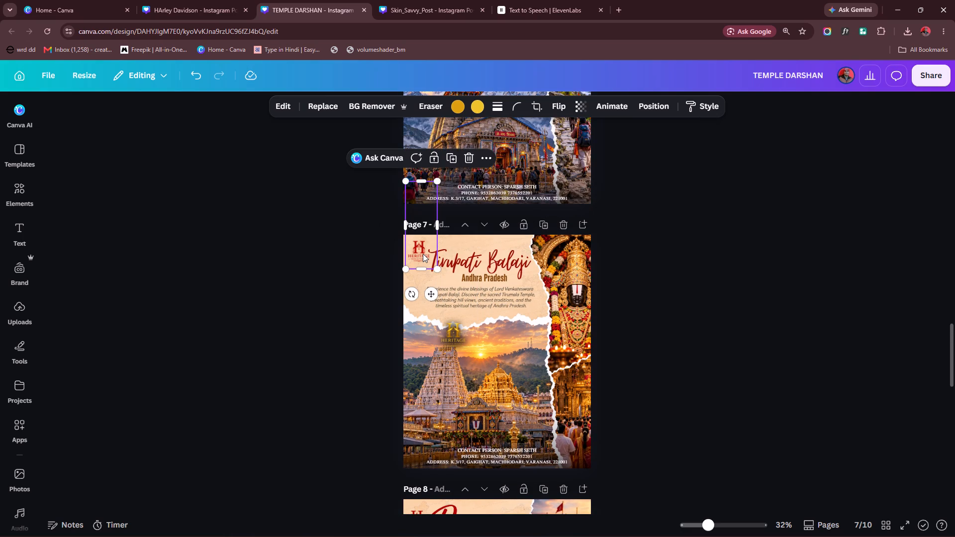
key(ctrl+bracketleft)
Place the gold Heritage logo in the Tirupati Balaji page's upper-left corner, fully inside the page beside the heading.
click(456, 336)
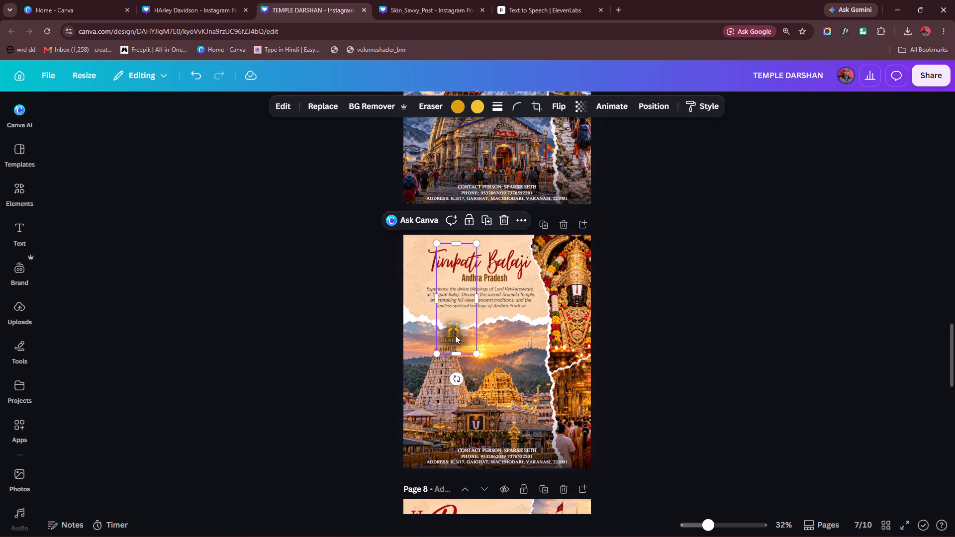
drag(455, 335, 418, 254)
ctrl+scroll(426, 262, up, 5)
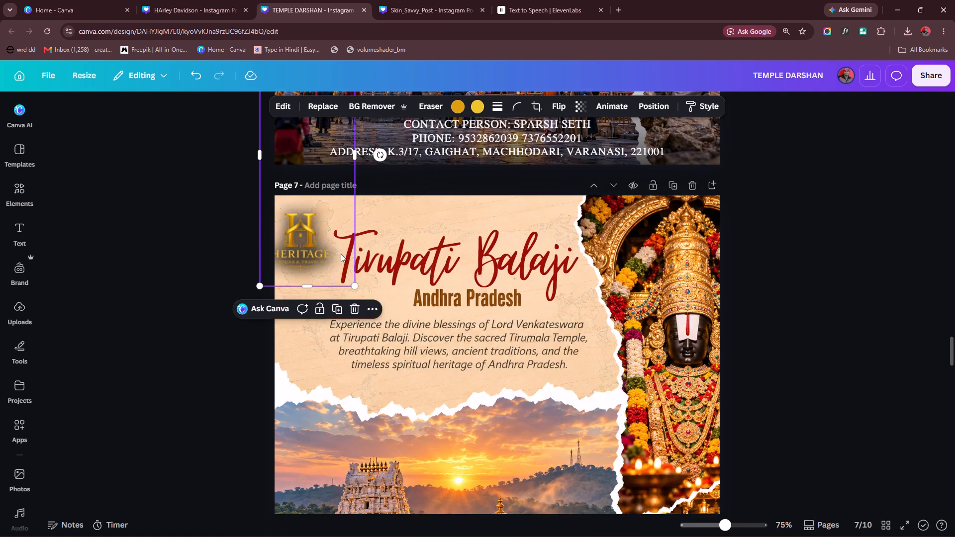
ctrl+scroll(341, 254, up, 2)
drag(233, 239, 245, 231)
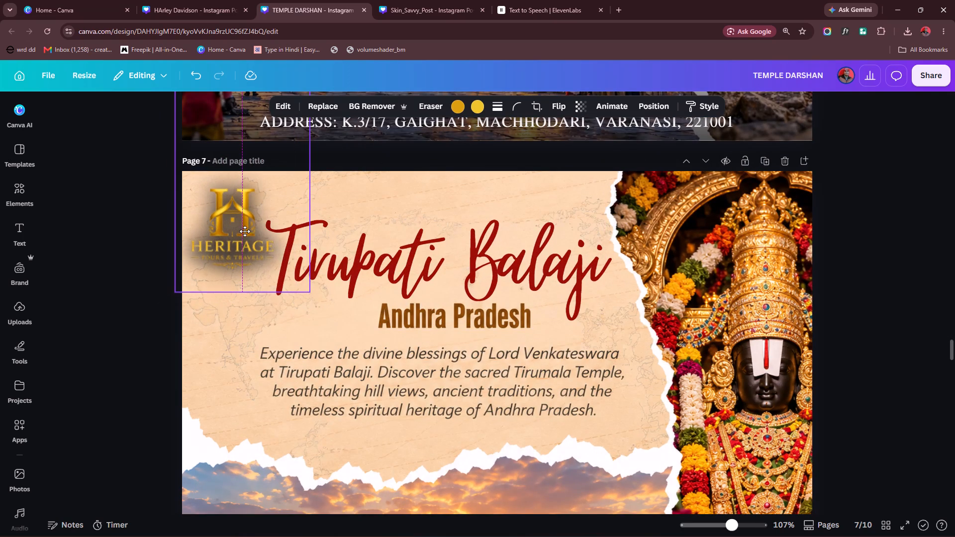
drag(245, 231, 244, 231)
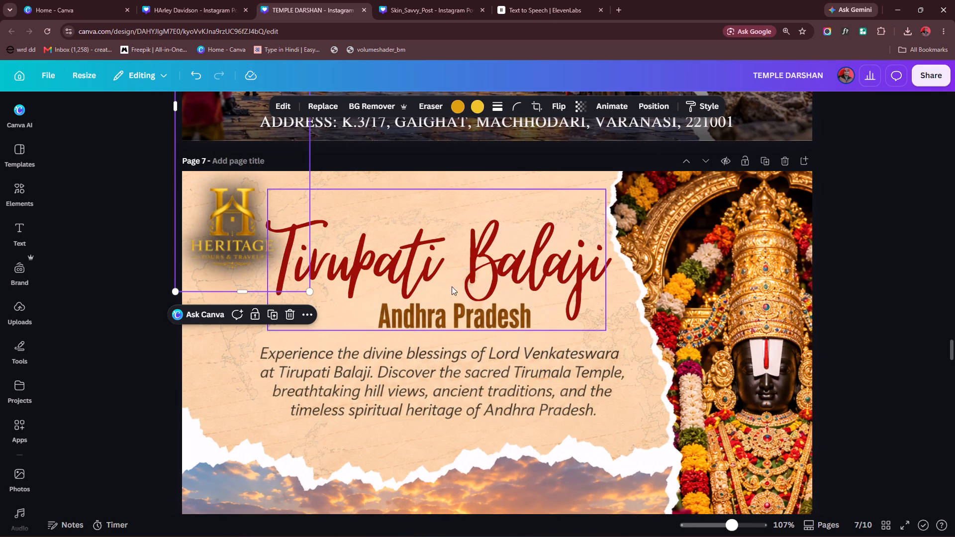
Copy the gold Heritage logo from the Tirupati Balaji page onto the sunset river photo of the Prayagraj page.
ctrl+scroll(513, 299, down, 4)
ctrl+scroll(423, 294, down, 3)
click(408, 269)
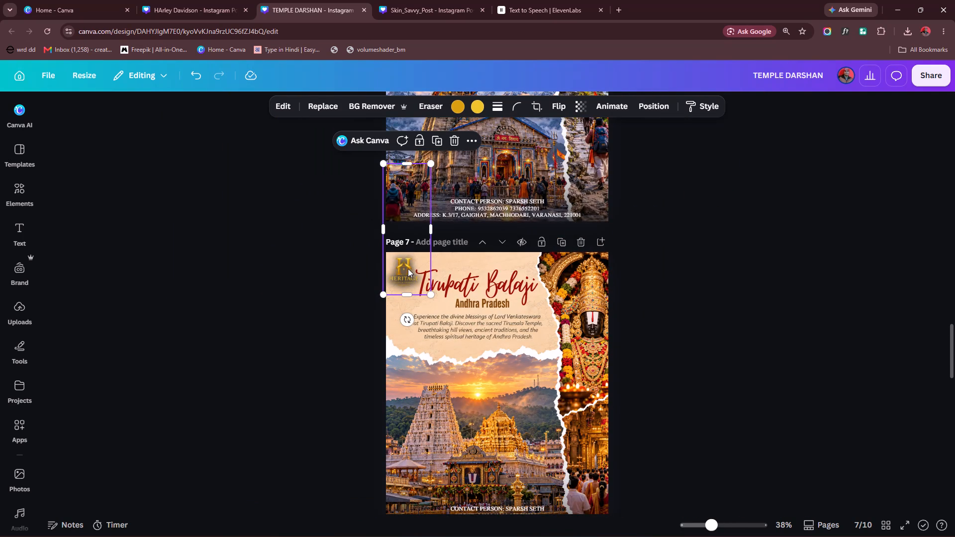
alt+drag(406, 267, 455, 467)
scroll(492, 387, down, 5)
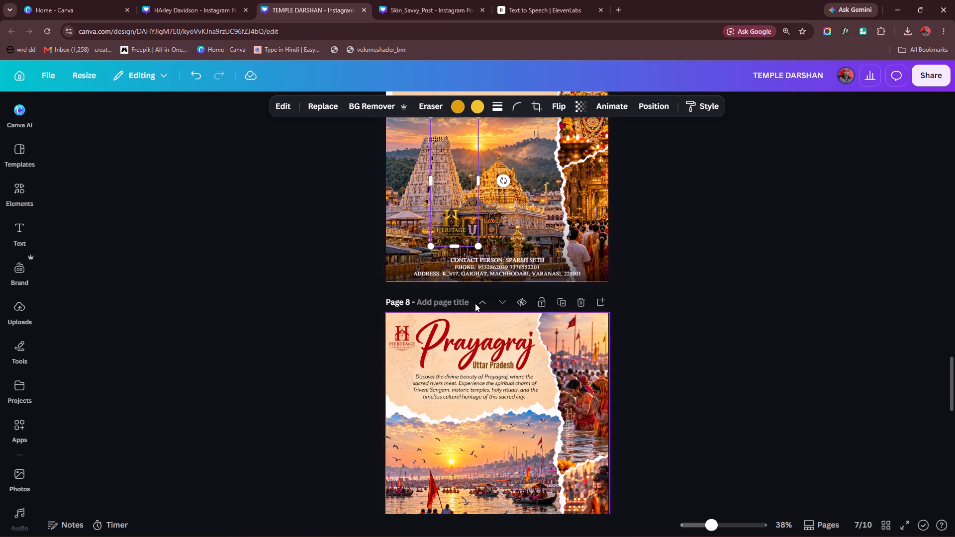
drag(453, 217, 457, 456)
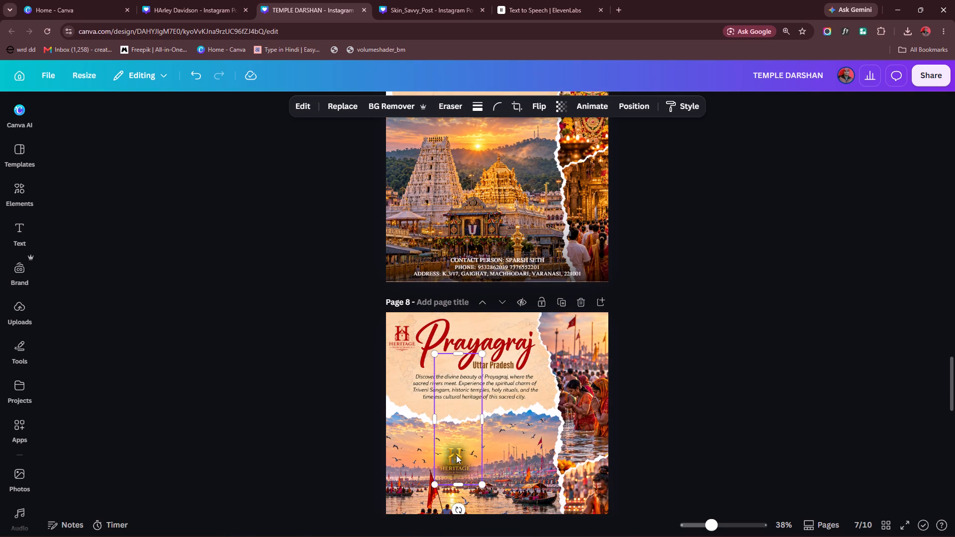
Send the red Heritage logo on the Prayagraj page backward, behind the map background.
click(401, 342)
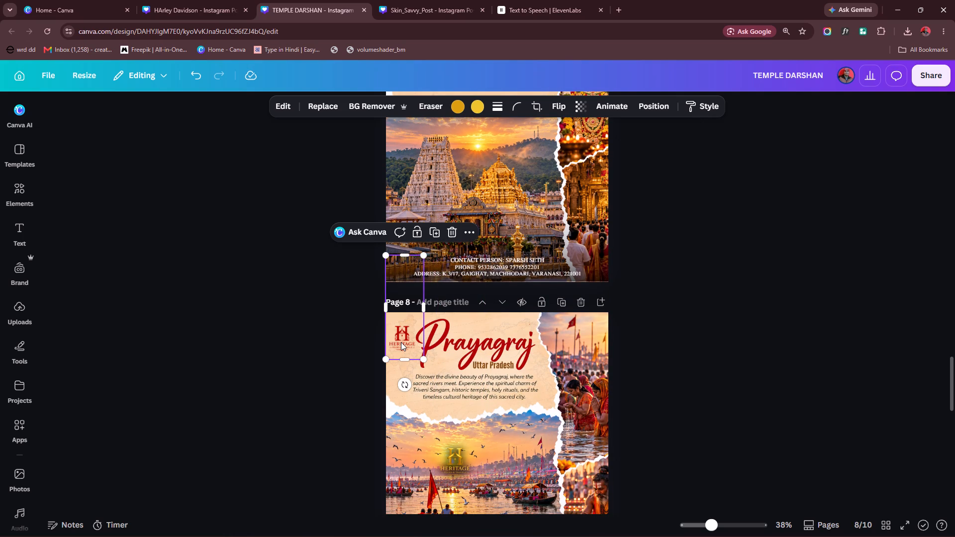
key(ctrl+bracketleft)
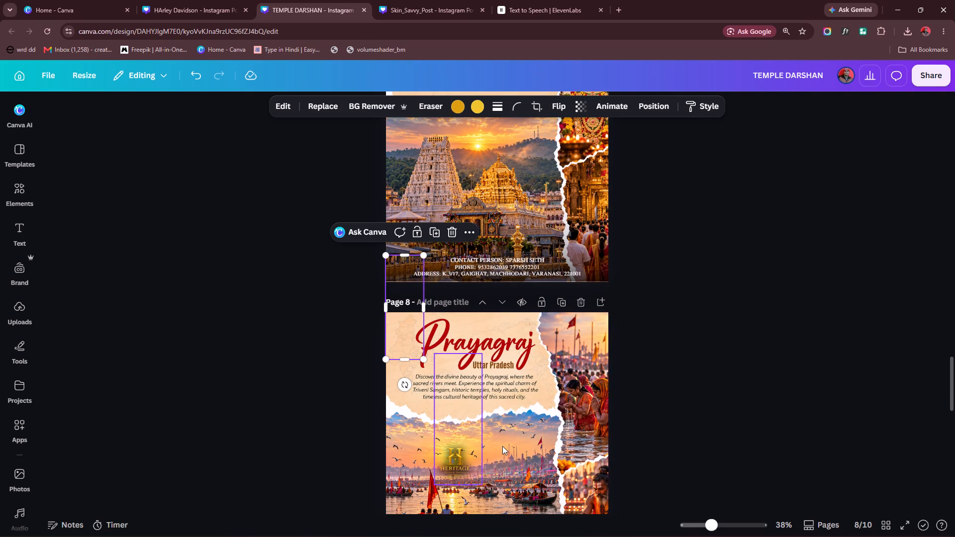
Move the gold Heritage logo into the Prayagraj page's upper-left corner, fully inside the page beside the heading.
click(449, 459)
drag(458, 460, 402, 338)
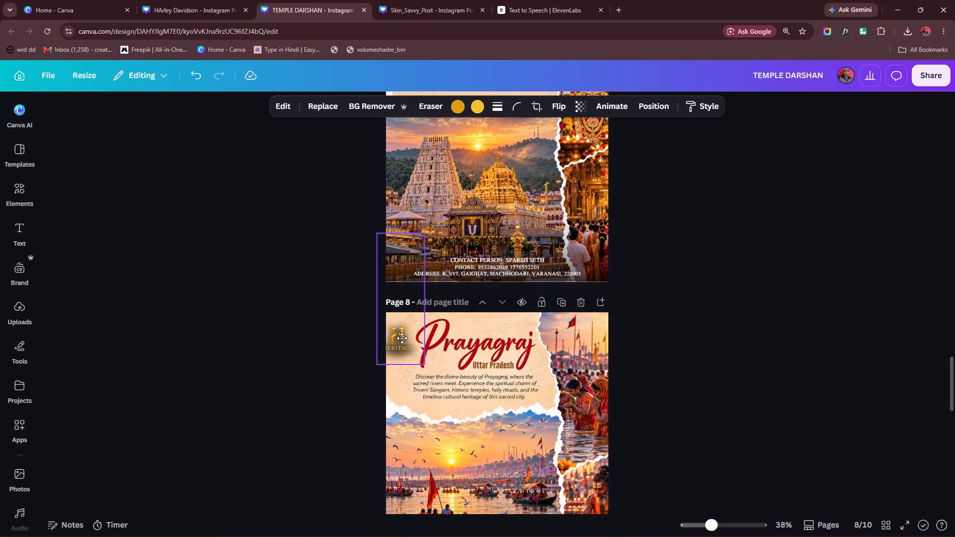
drag(402, 338, 406, 337)
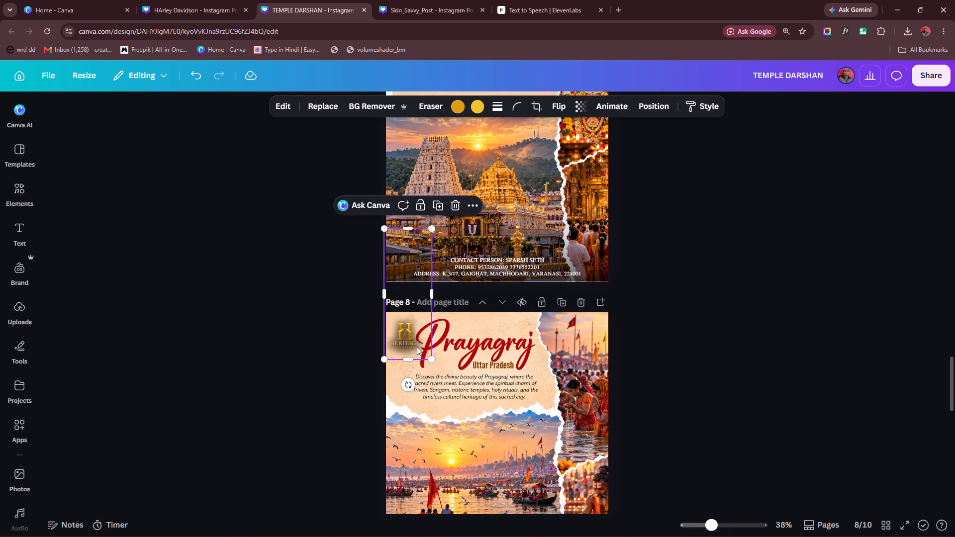
ctrl+scroll(417, 347, up, 4)
ctrl+scroll(352, 353, up, 4)
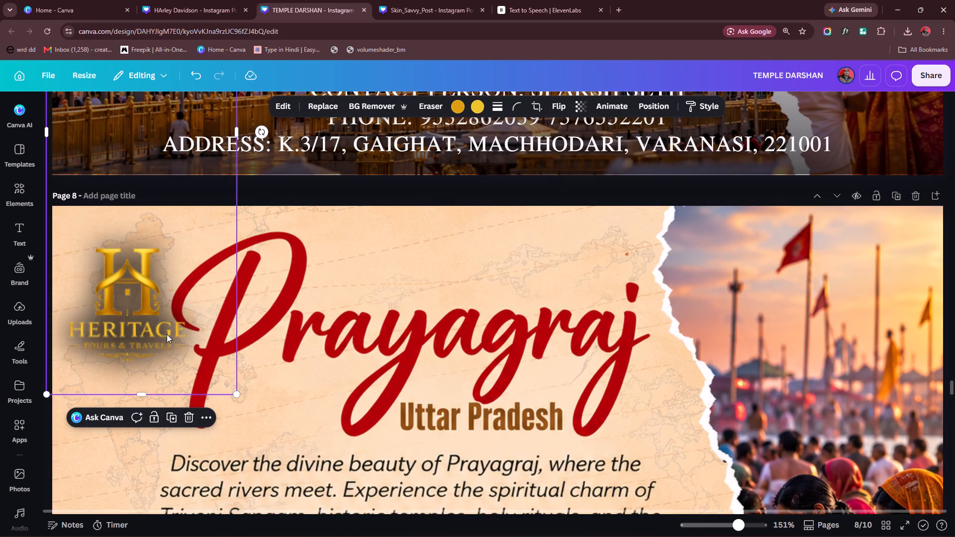
drag(128, 323, 117, 319)
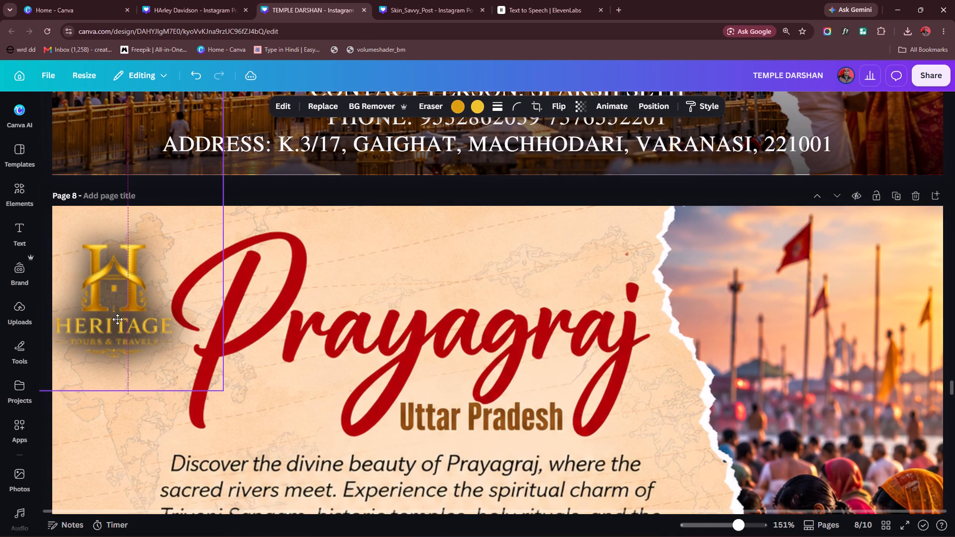
drag(117, 319, 118, 326)
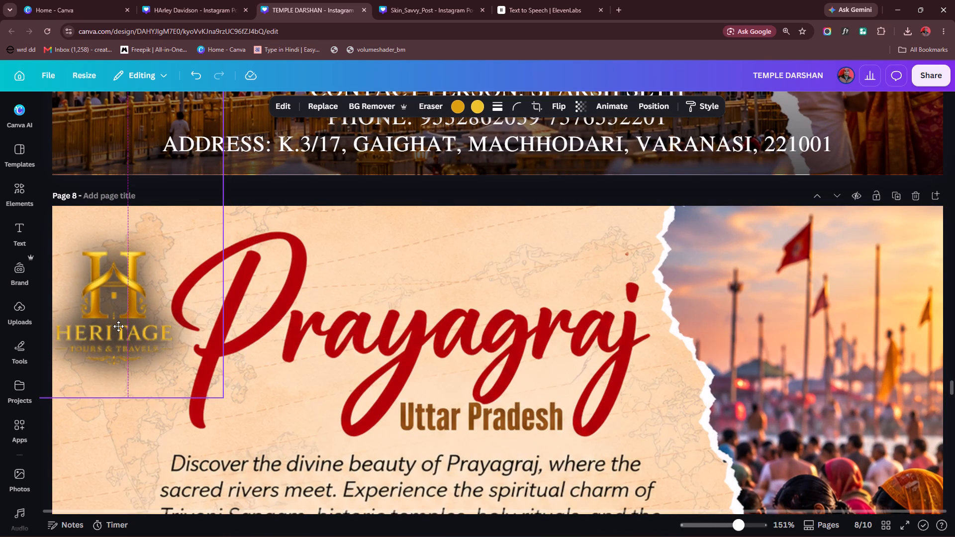
drag(118, 326, 119, 328)
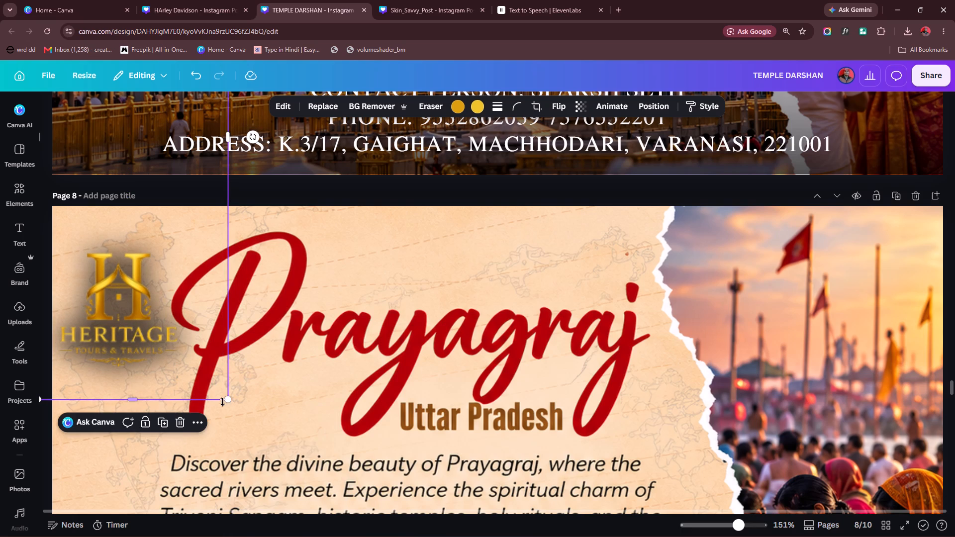
Shrink the gold Heritage logo on the Prayagraj page slightly and position it in the corner, clear of the heading.
alt+drag(227, 403, 215, 388)
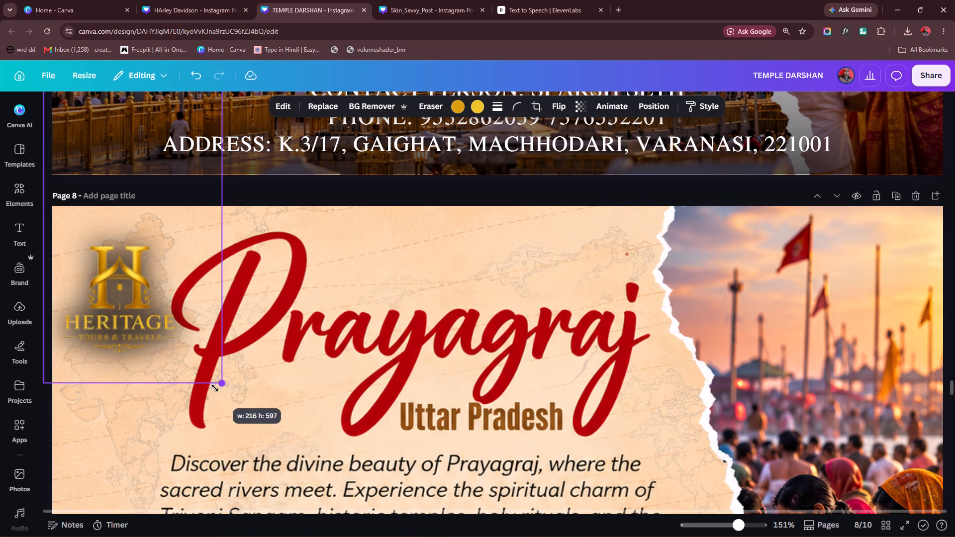
alt+drag(215, 388, 201, 364)
drag(142, 307, 131, 307)
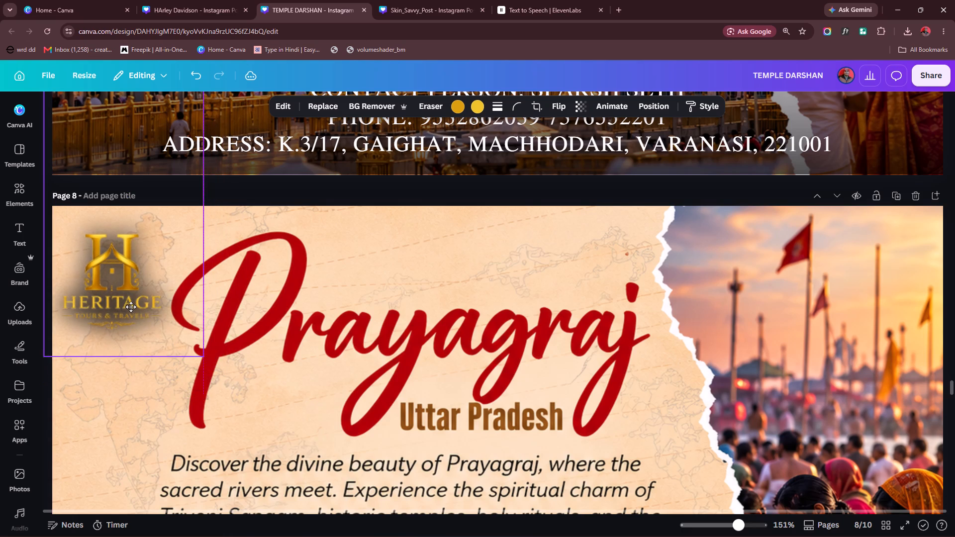
drag(131, 307, 131, 307)
Copy the gold Heritage logo from the Prayagraj page onto the temple photo of the Somnath page.
alt+scroll(174, 316, down, 4)
scroll(196, 342, up, 5)
ctrl+scroll(313, 378, down, 4)
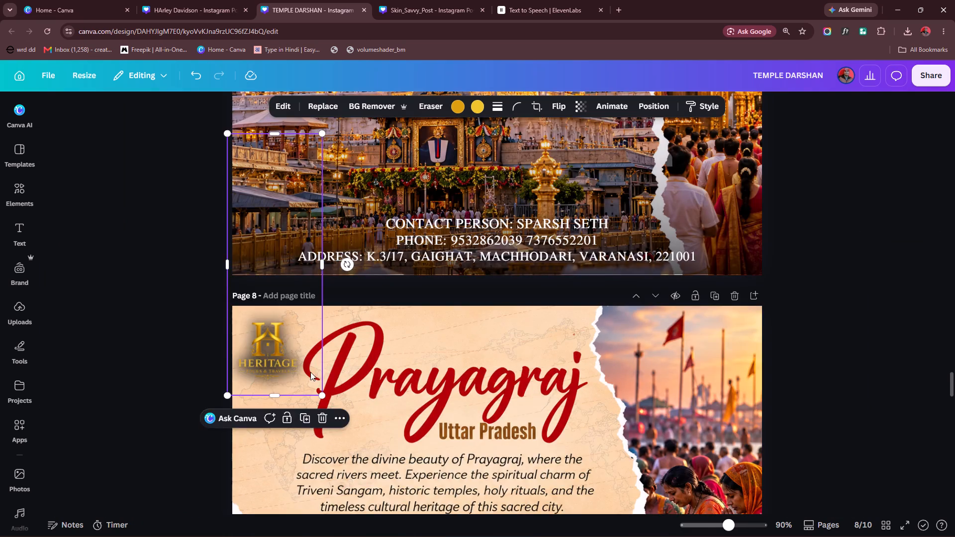
ctrl+scroll(318, 302, down, 5)
scroll(467, 364, down, 6)
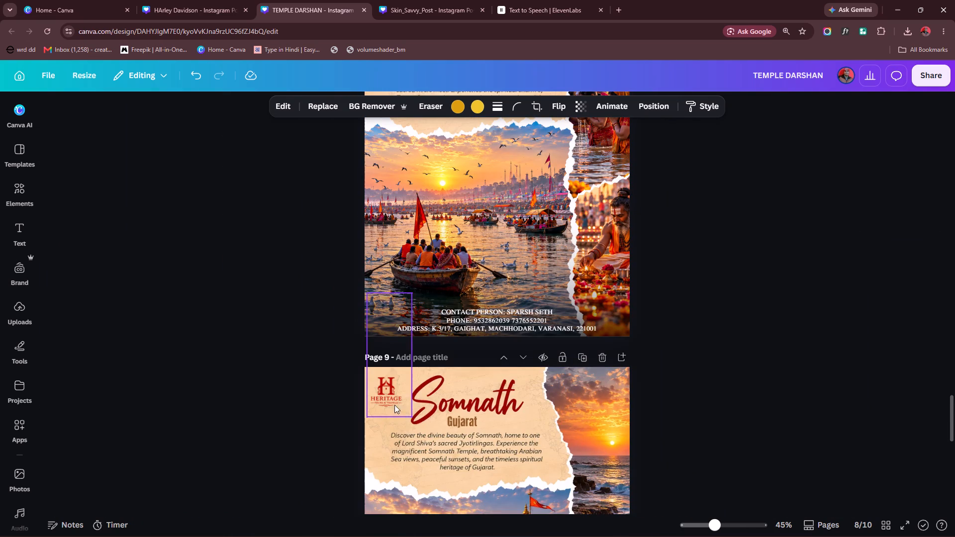
click(392, 401)
scroll(406, 384, up, 5)
click(385, 279)
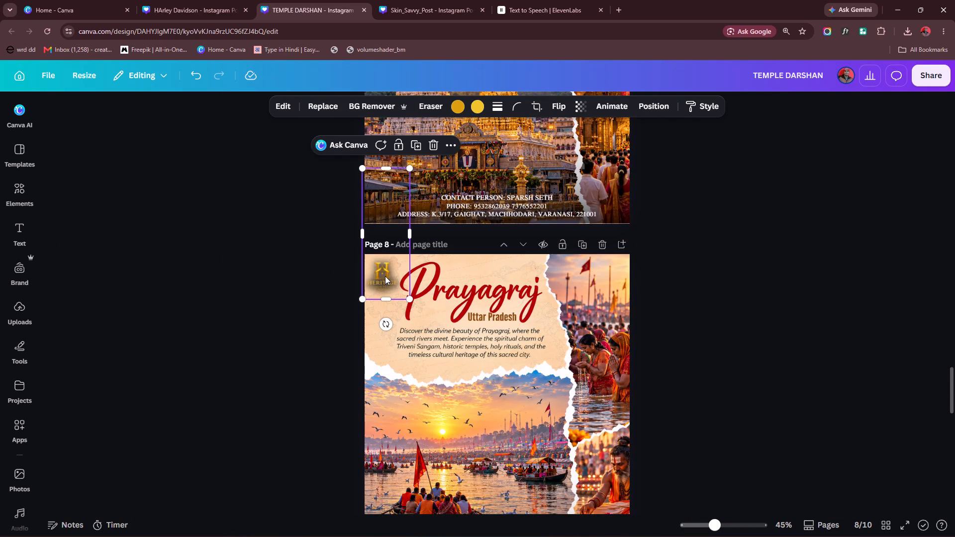
alt+drag(386, 273, 522, 473)
scroll(531, 424, down, 5)
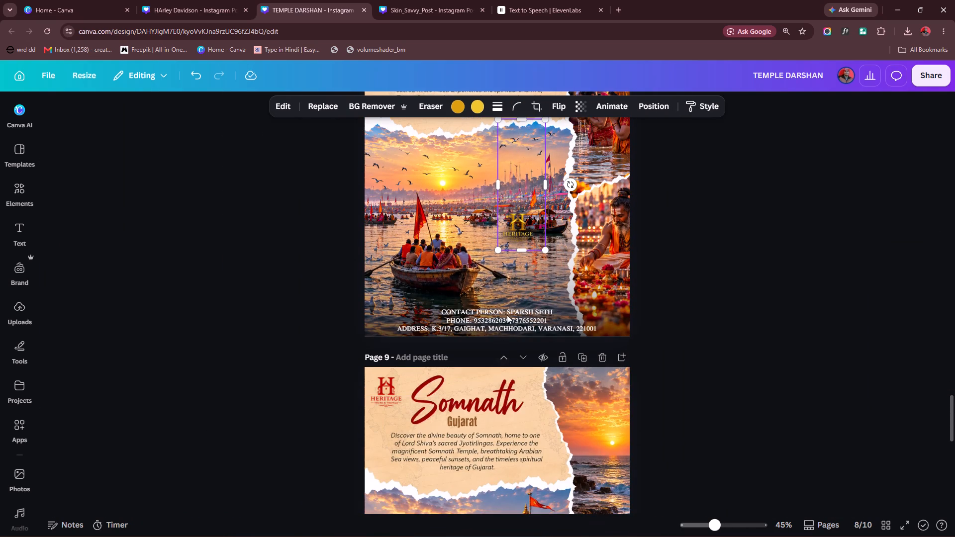
drag(518, 220, 482, 513)
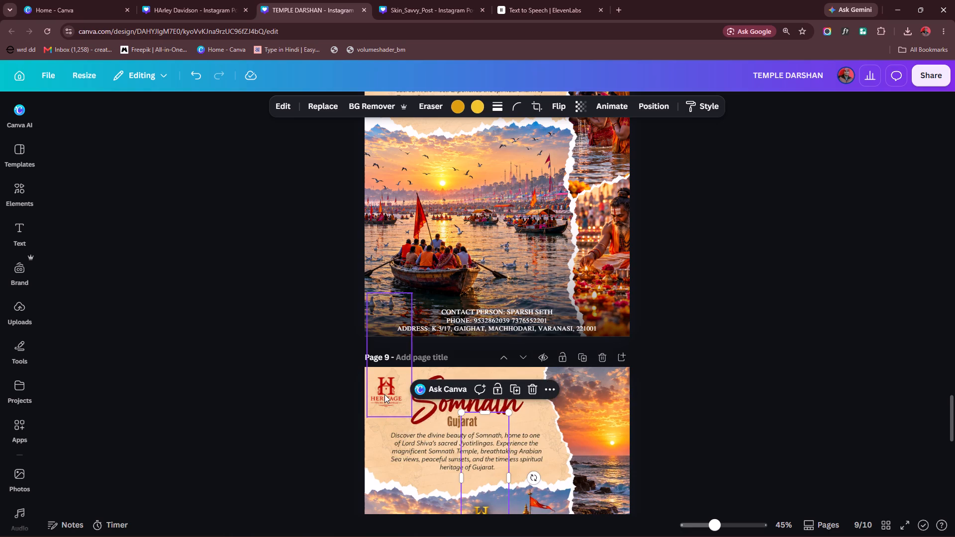
Send the red Heritage logo on the Somnath page backward, behind the map background.
click(384, 394)
key(ctrl+bracketleft)
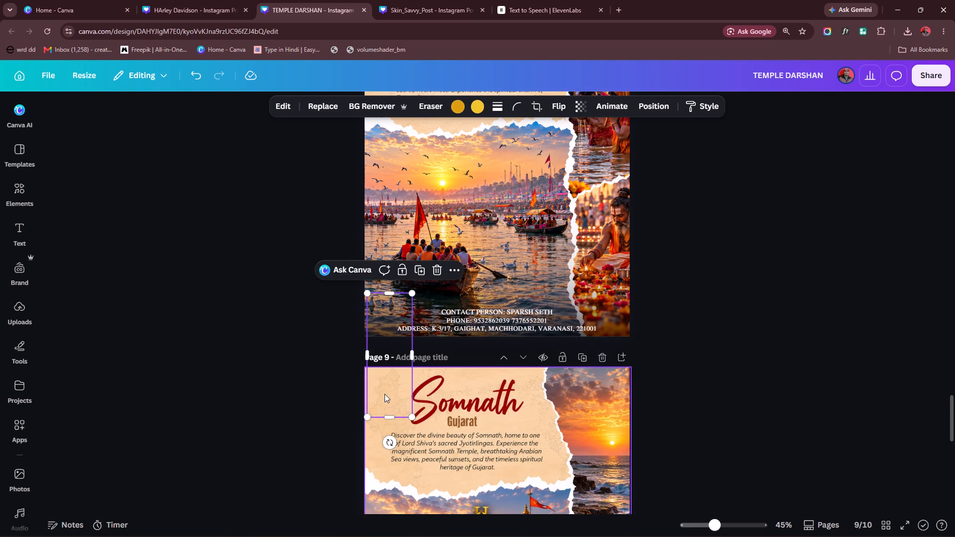
Place the gold Heritage logo in the Somnath page's upper-left corner, beside the heading.
scroll(384, 394, down, 2)
click(475, 418)
drag(482, 419, 390, 292)
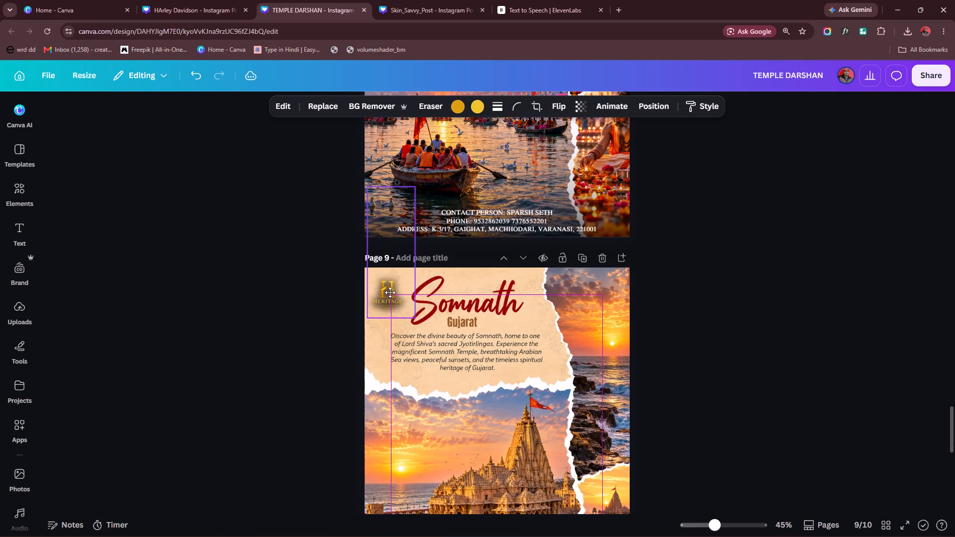
Nudge the gold Heritage logo slightly up and away from the Somnath heading, aligning its frame with the page's left edge.
drag(390, 292, 389, 287)
scroll(389, 292, up, 2)
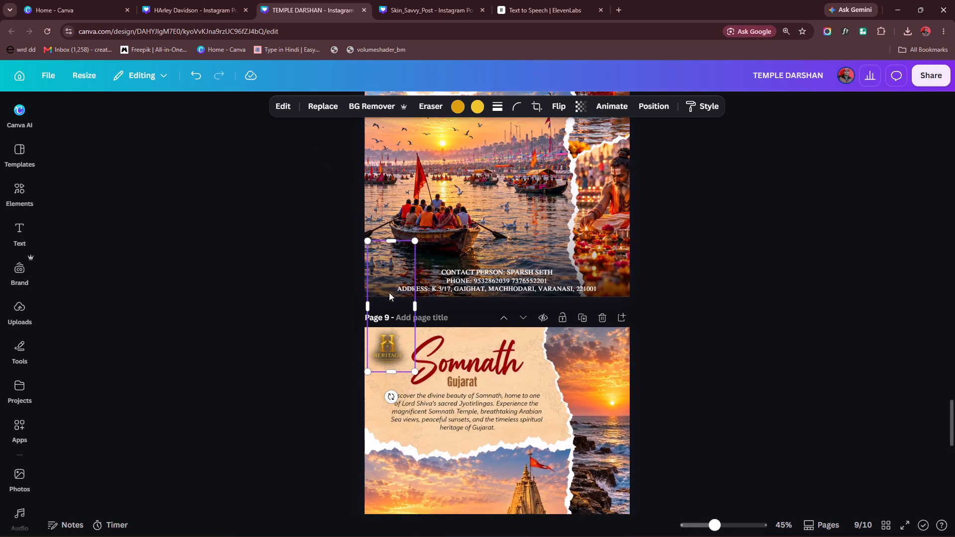
ctrl+scroll(371, 374, up, 3)
click(310, 403)
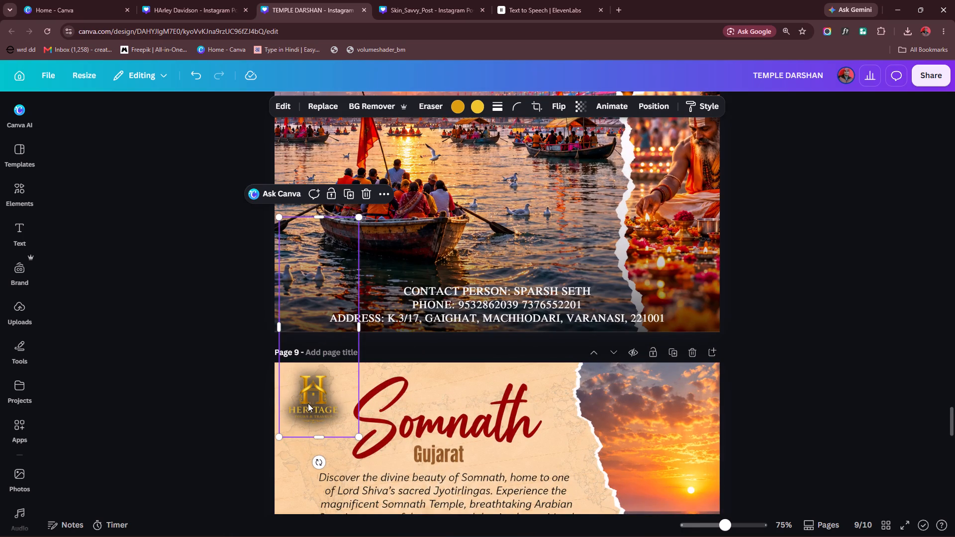
drag(312, 408, 308, 407)
Check the gold Heritage logo's placement against the whole Somnath page and select the logo.
scroll(314, 403, down, 3)
scroll(330, 307, down, 1)
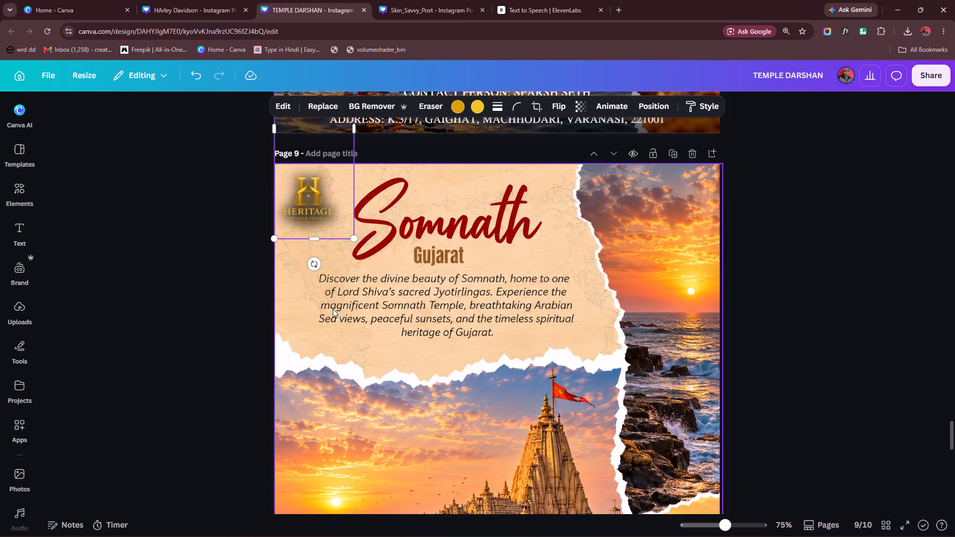
scroll(335, 307, down, 3)
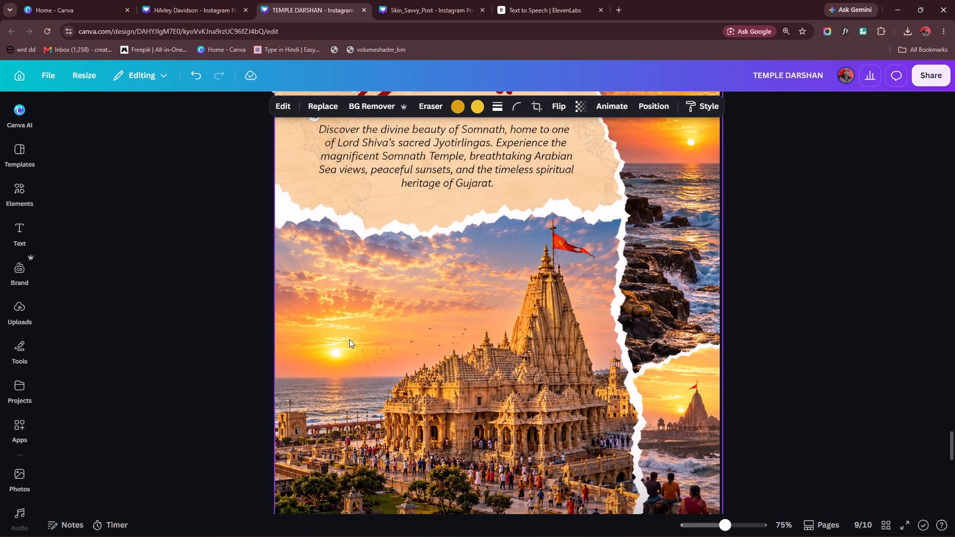
ctrl+scroll(351, 330, down, 4)
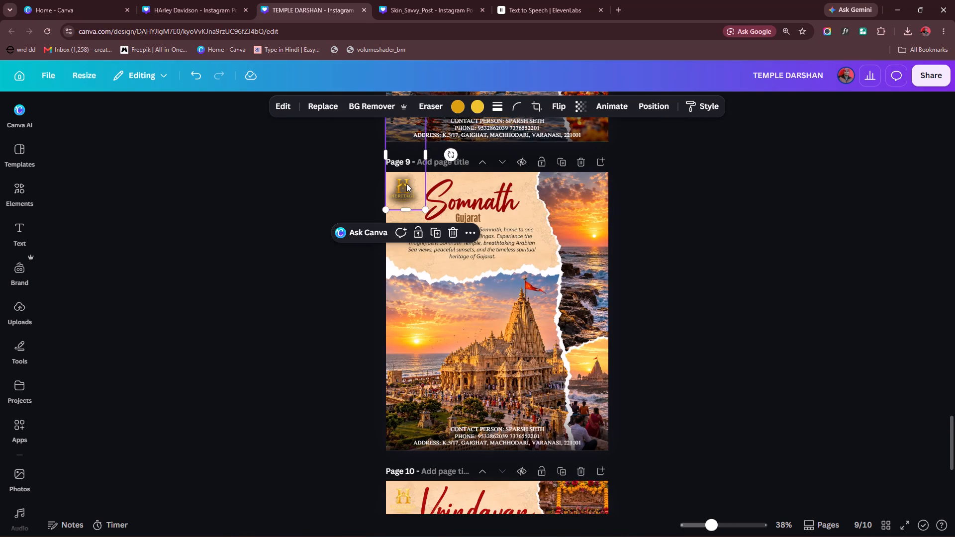
click(406, 187)
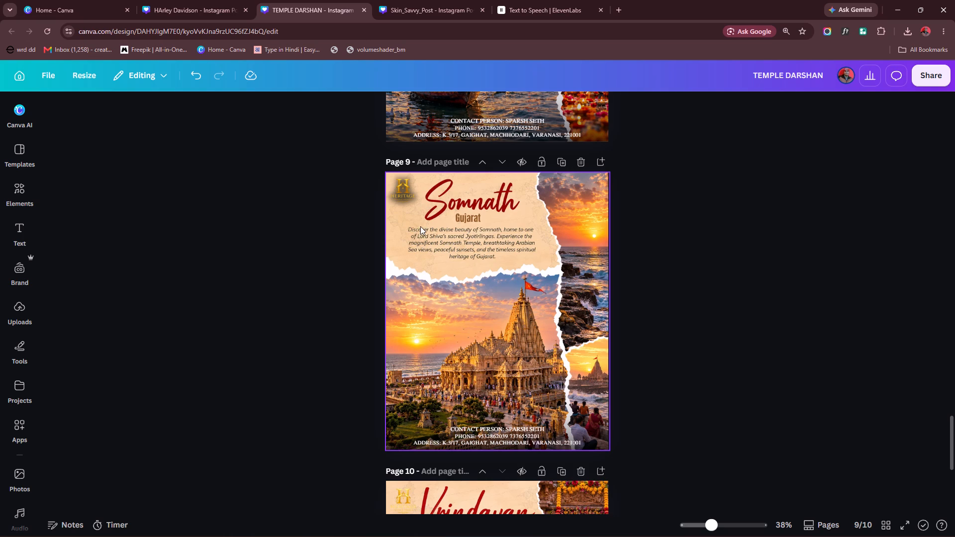
click(404, 189)
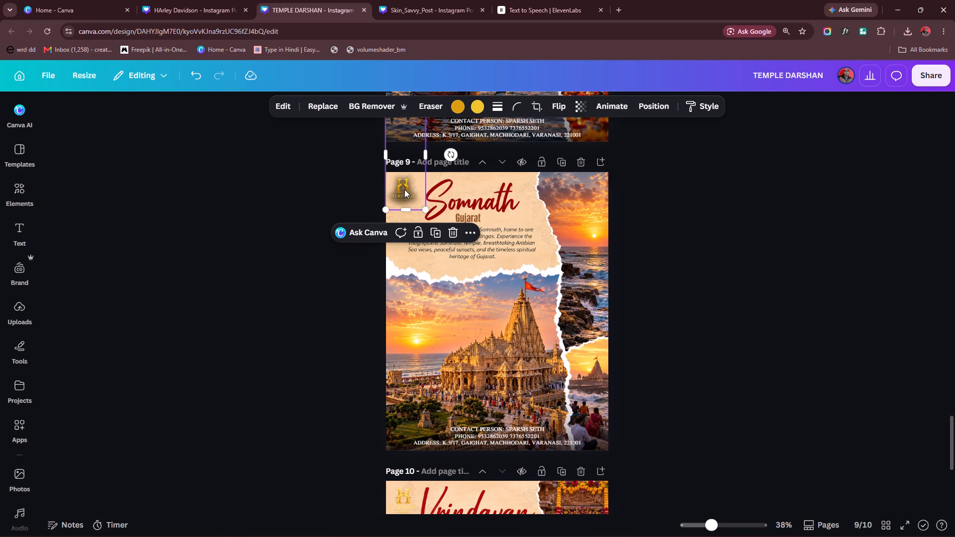
Copy the gold Heritage logo from the Somnath page onto the Vrindavan page, near the torn edge below the description.
scroll(420, 189, down, 2)
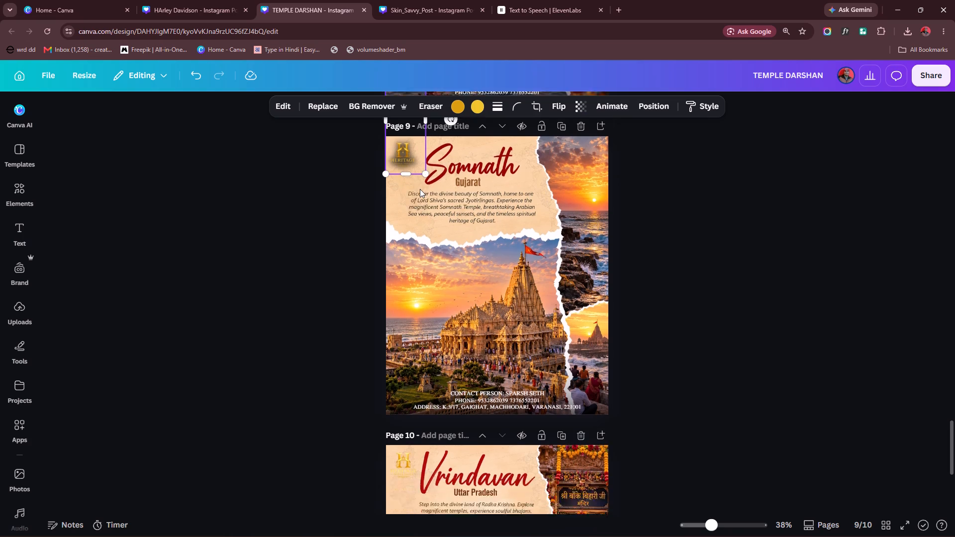
scroll(399, 369, down, 1)
scroll(414, 373, up, 4)
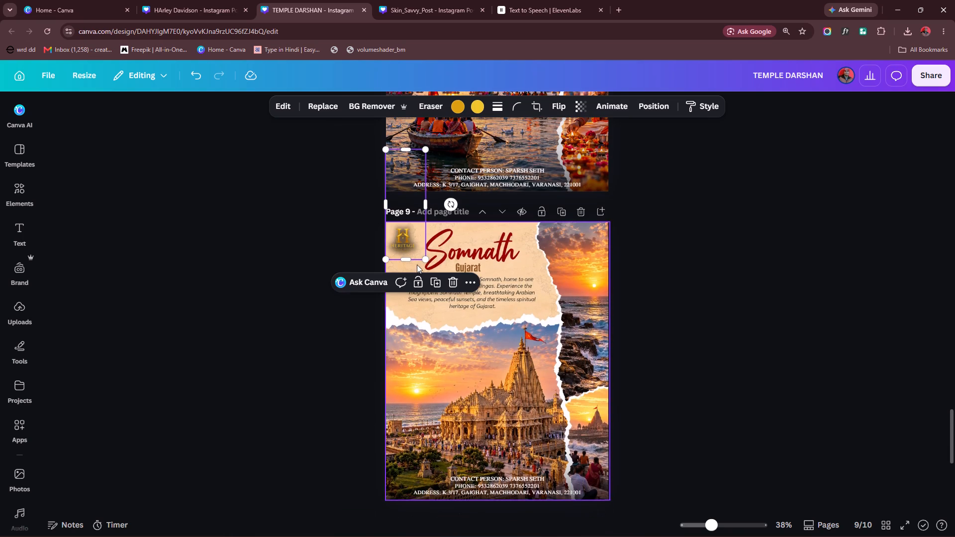
click(406, 239)
alt+drag(405, 235, 461, 457)
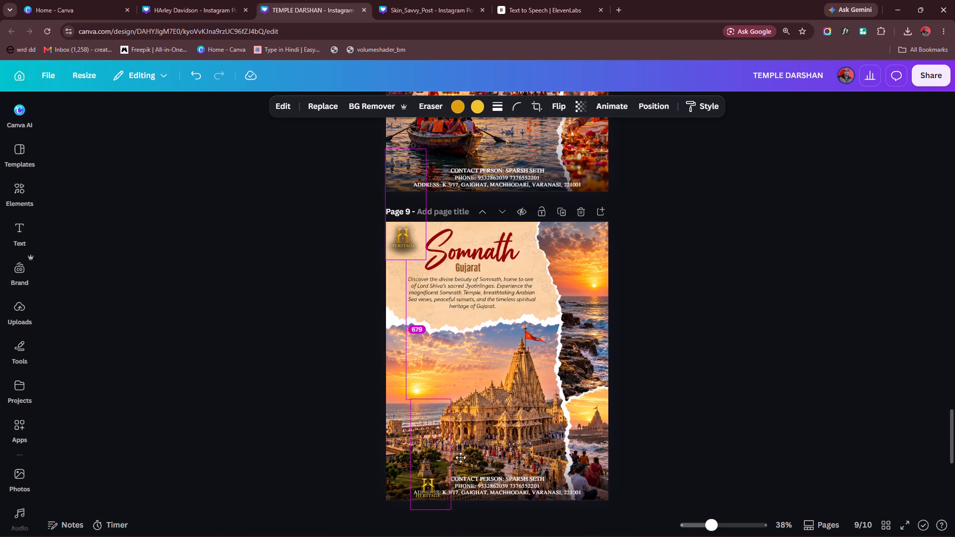
alt+drag(461, 457, 466, 447)
scroll(477, 399, down, 4)
drag(464, 245, 455, 296)
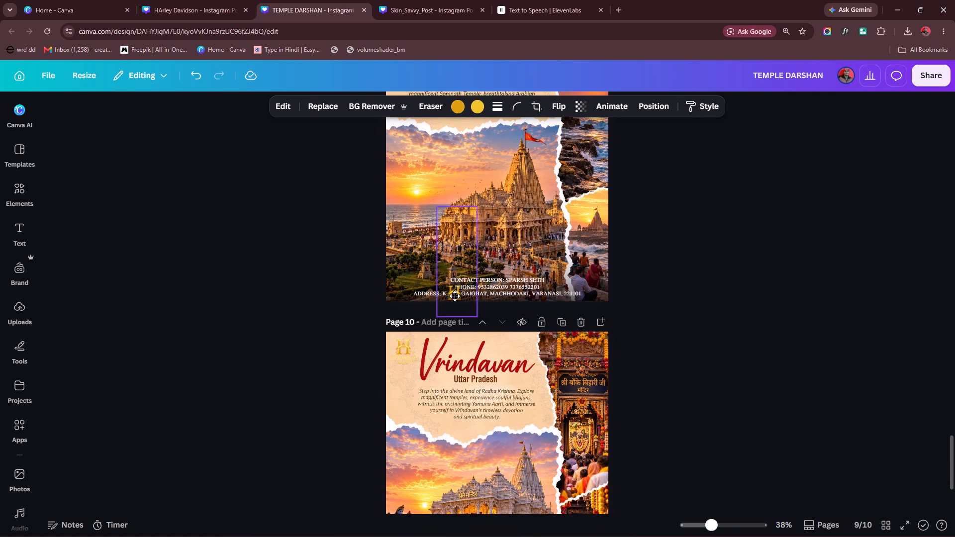
drag(455, 296, 442, 430)
Send the old pale gold Heritage logo on the Vrindavan page backward, behind the map background.
click(401, 341)
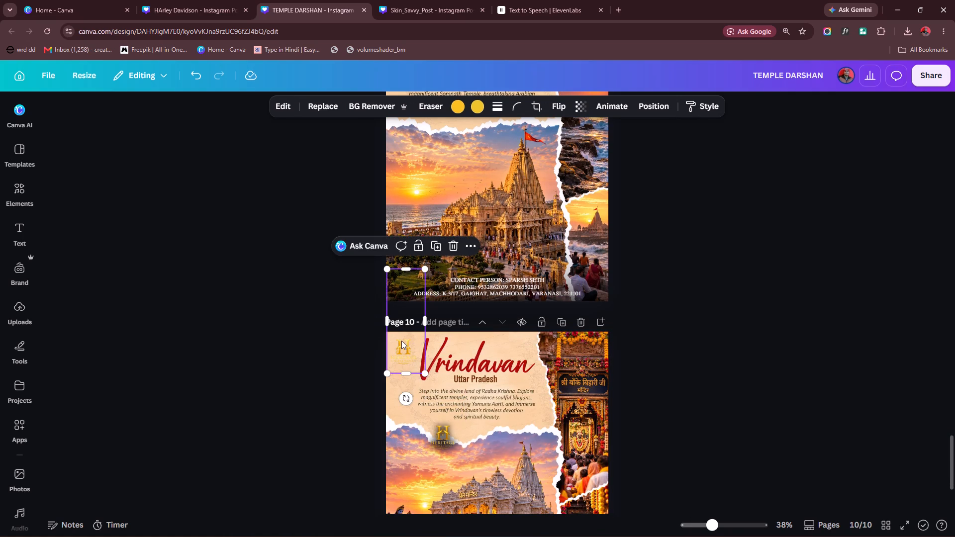
key(ctrl+bracketleft)
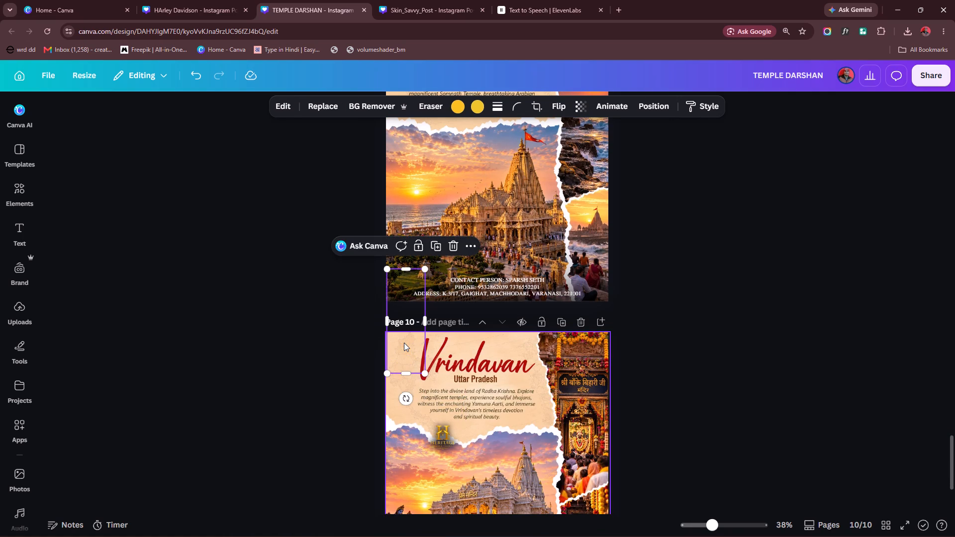
Place the new glowing gold Heritage logo in the Vrindavan page's upper-left corner, fully inside the page beside the heading.
click(441, 432)
drag(440, 425, 387, 341)
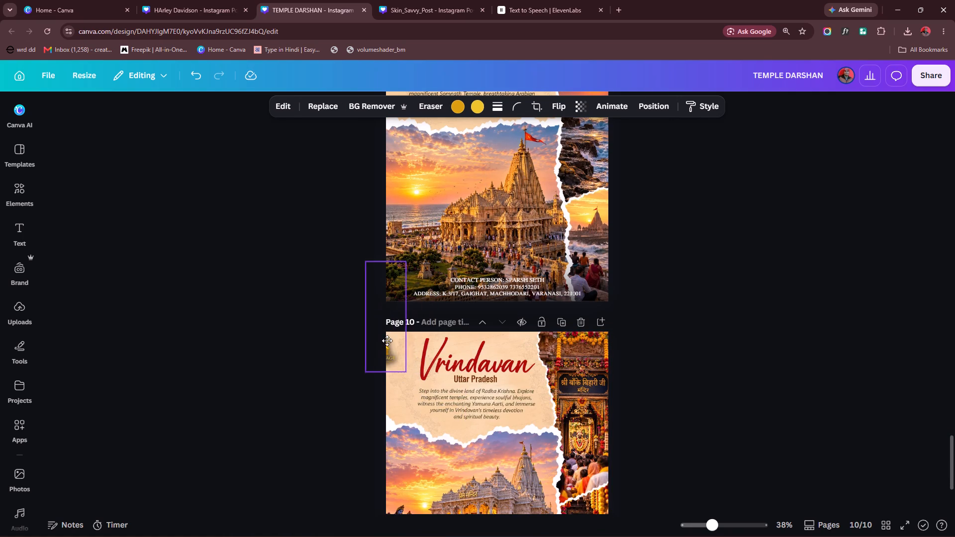
drag(387, 341, 396, 341)
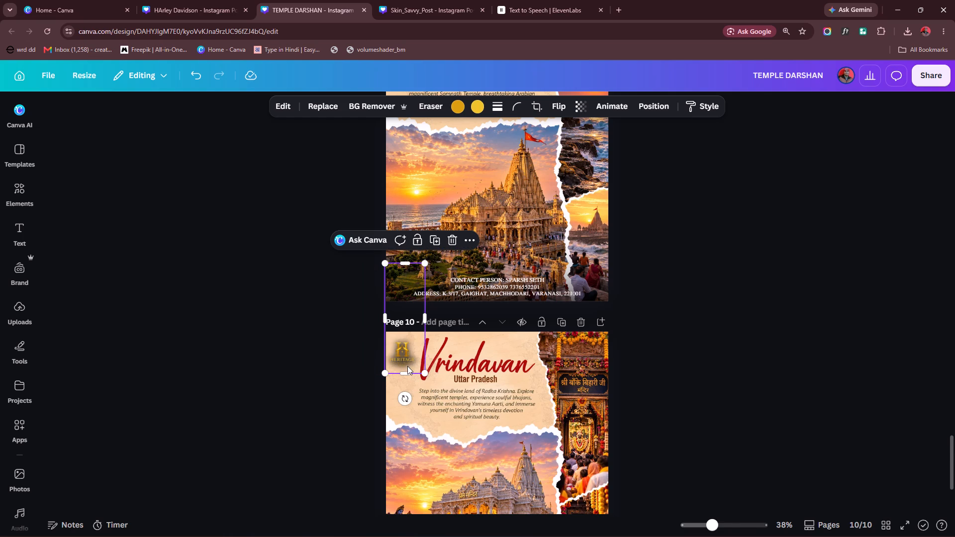
ctrl+scroll(407, 366, up, 4)
drag(311, 338, 309, 329)
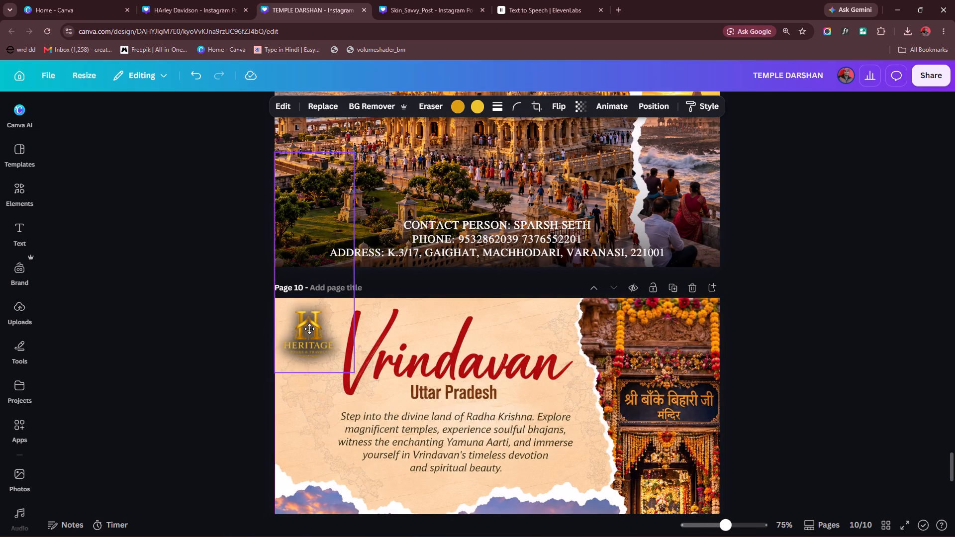
drag(309, 329, 309, 329)
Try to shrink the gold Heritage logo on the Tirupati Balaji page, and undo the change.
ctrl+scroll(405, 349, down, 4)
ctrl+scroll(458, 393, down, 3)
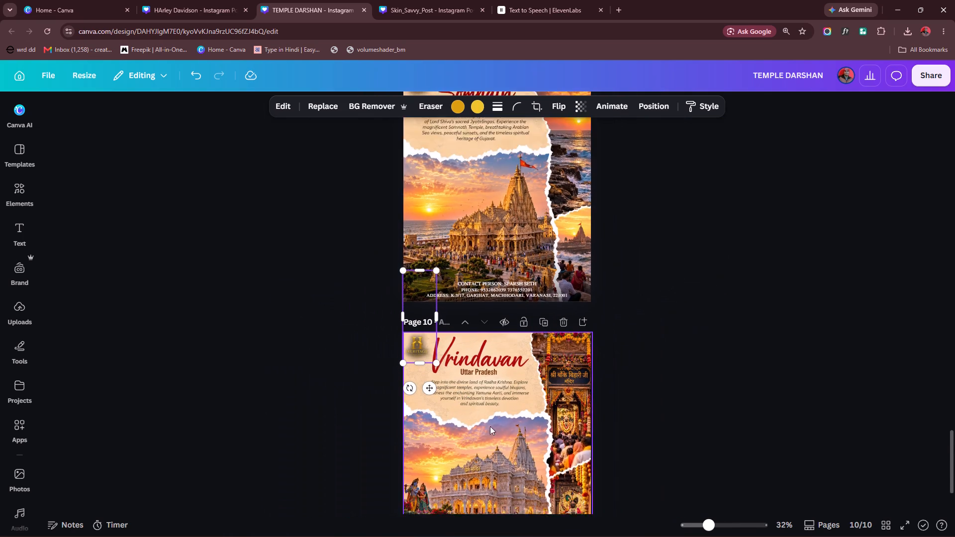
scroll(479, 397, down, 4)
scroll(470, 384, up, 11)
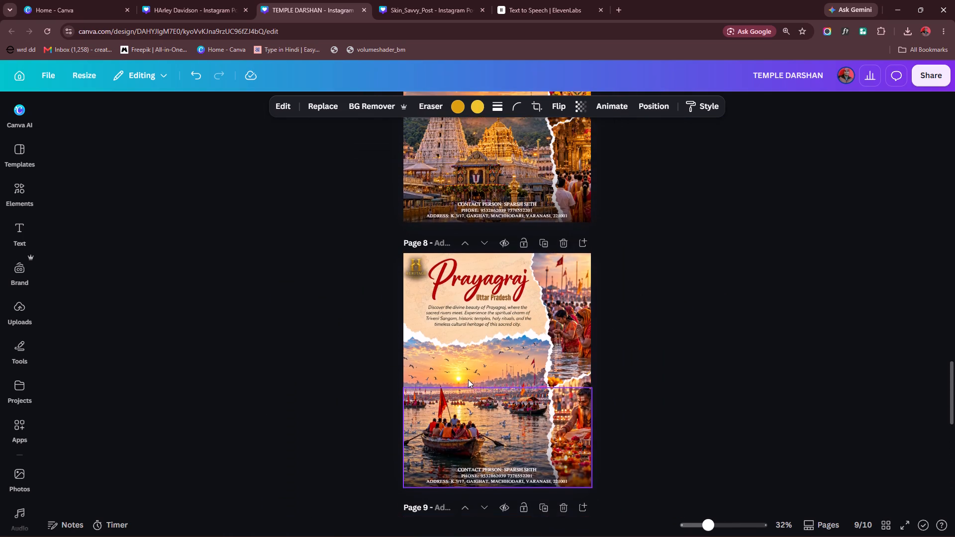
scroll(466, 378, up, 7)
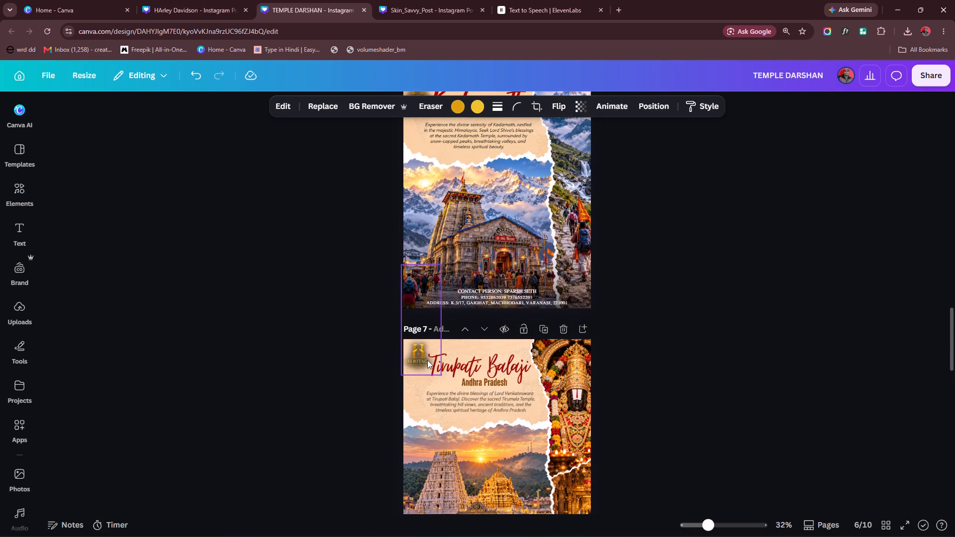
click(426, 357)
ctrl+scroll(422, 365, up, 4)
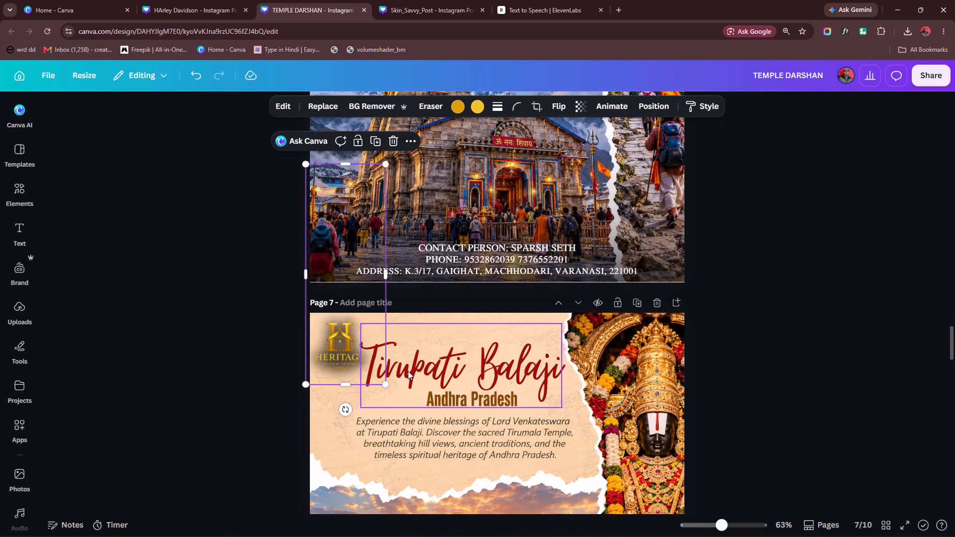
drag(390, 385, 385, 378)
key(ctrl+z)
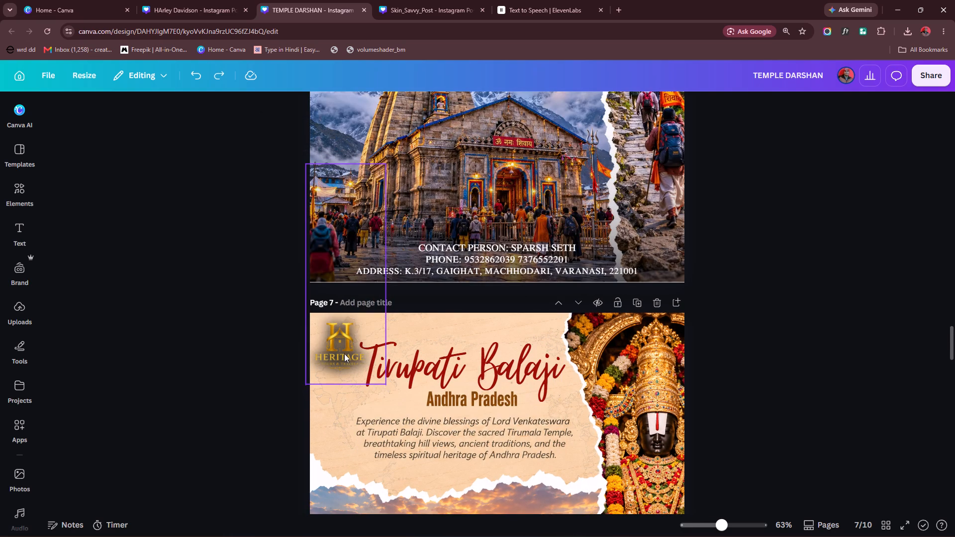
Shrink the gold Heritage logo on the Tirupati Balaji page and reposition it in the page's upper-left corner, clear of the heading.
click(344, 353)
drag(386, 385, 379, 375)
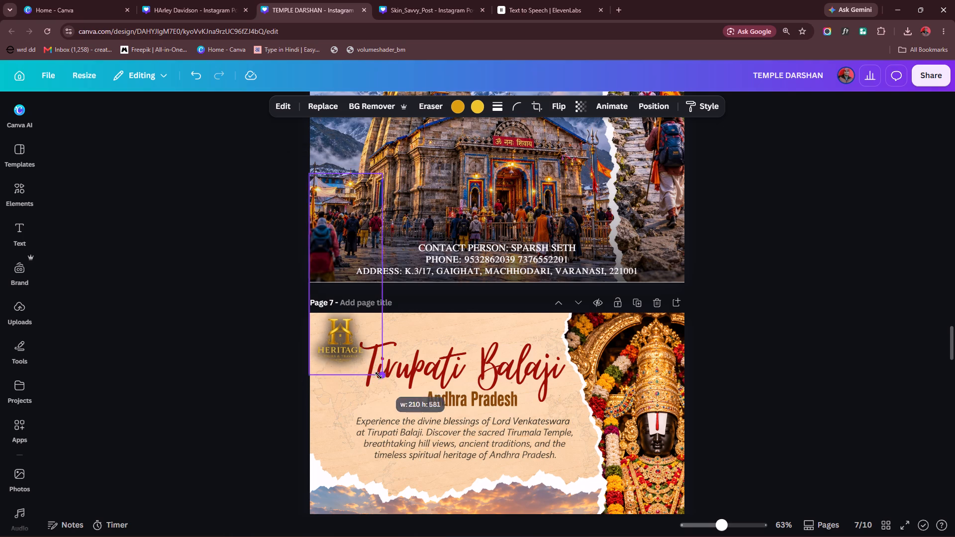
drag(379, 375, 377, 373)
drag(349, 349, 346, 358)
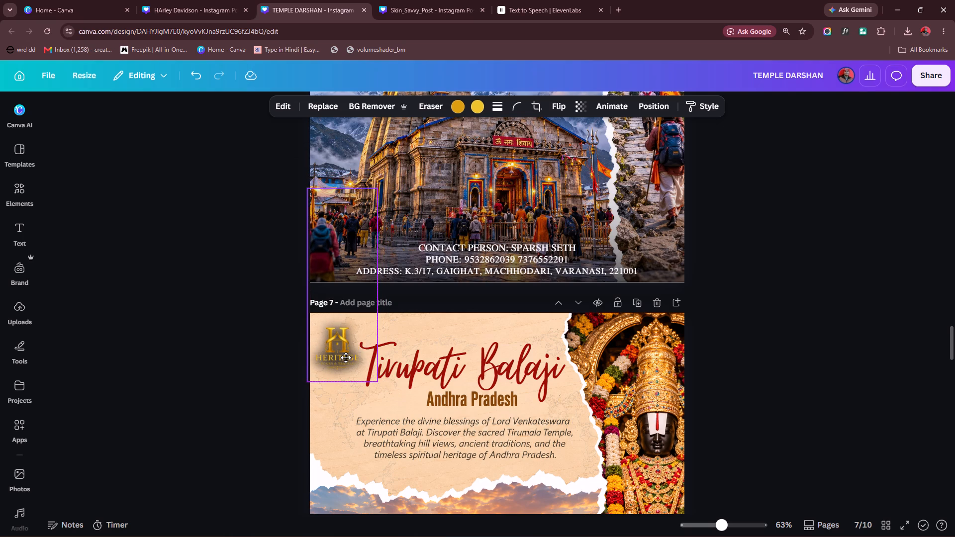
drag(346, 358, 346, 356)
click(240, 346)
Shrink the gold Heritage logo on the Kedarnath page and reposition it in the page's upper-left corner beside the heading.
scroll(374, 301, up, 2)
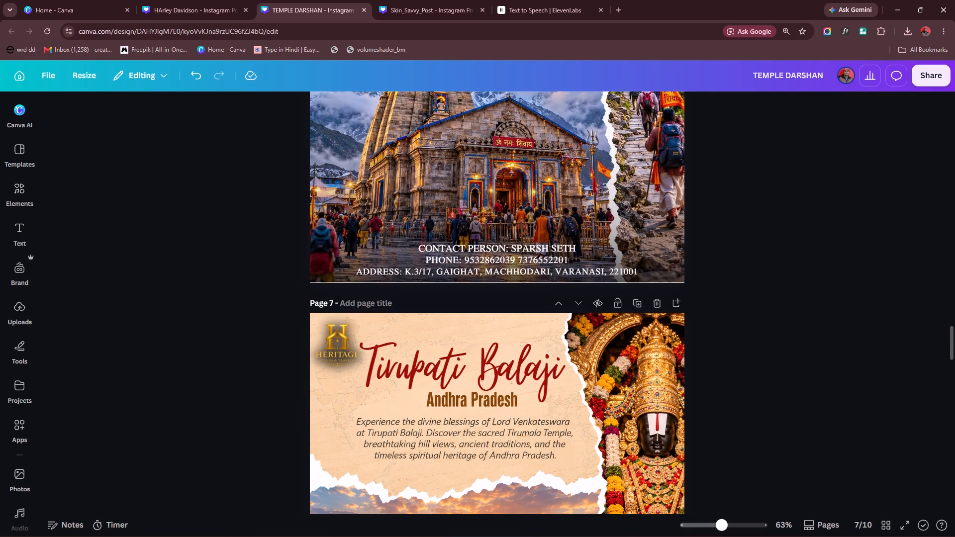
scroll(374, 300, up, 6)
click(340, 247)
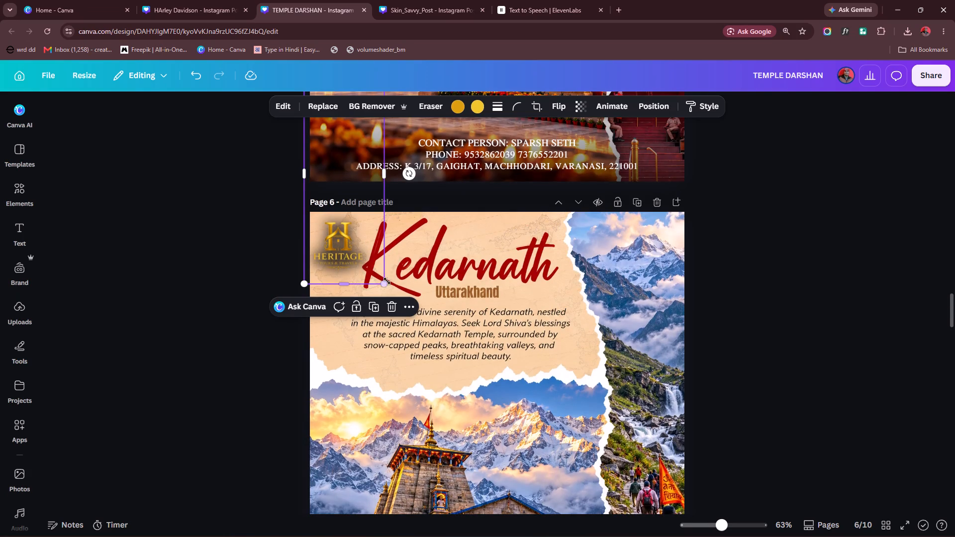
alt+drag(384, 284, 370, 273)
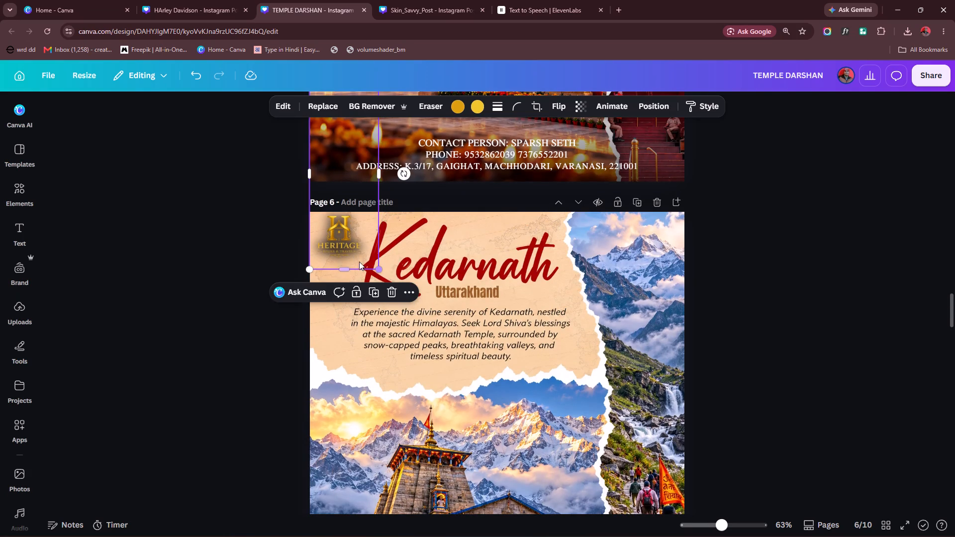
drag(345, 242, 342, 255)
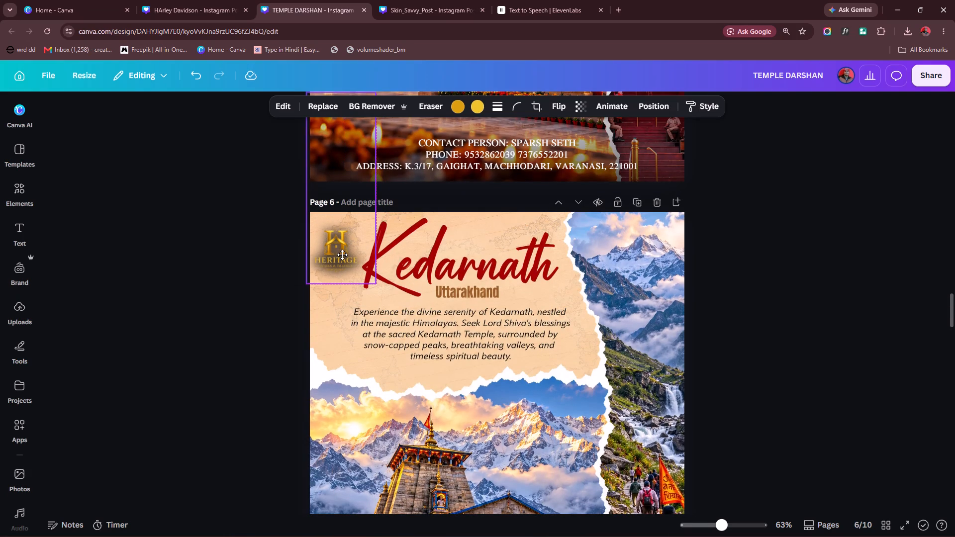
drag(342, 255, 344, 252)
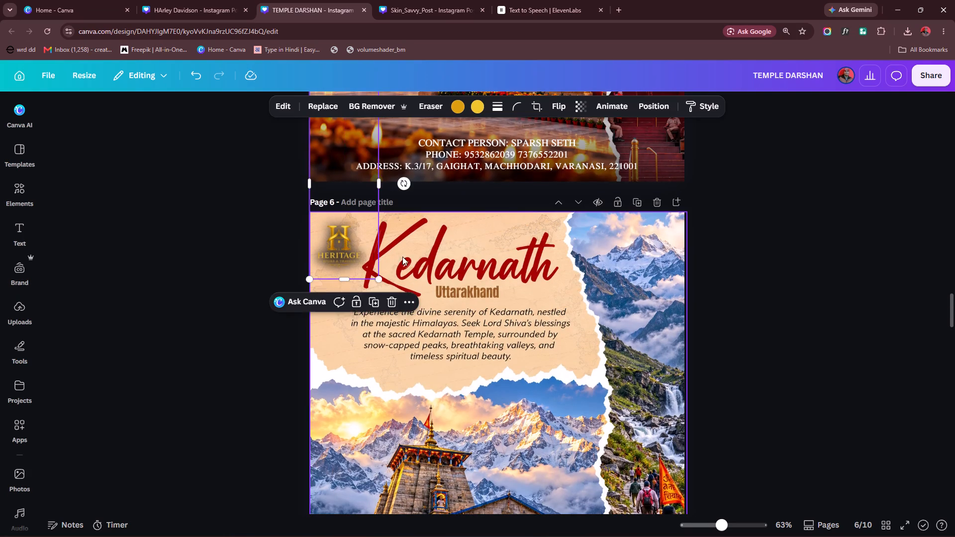
Review the logo's size and placement on the Ayodhya and Varanasi pages, and check the remaining pages in a zoomed-out overview.
scroll(402, 257, up, 10)
click(340, 246)
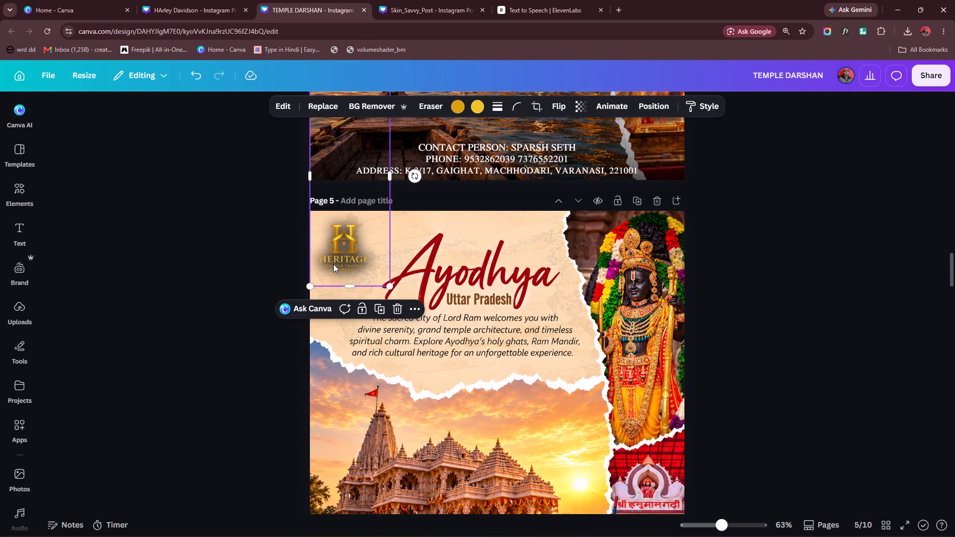
scroll(333, 264, up, 9)
scroll(379, 285, up, 3)
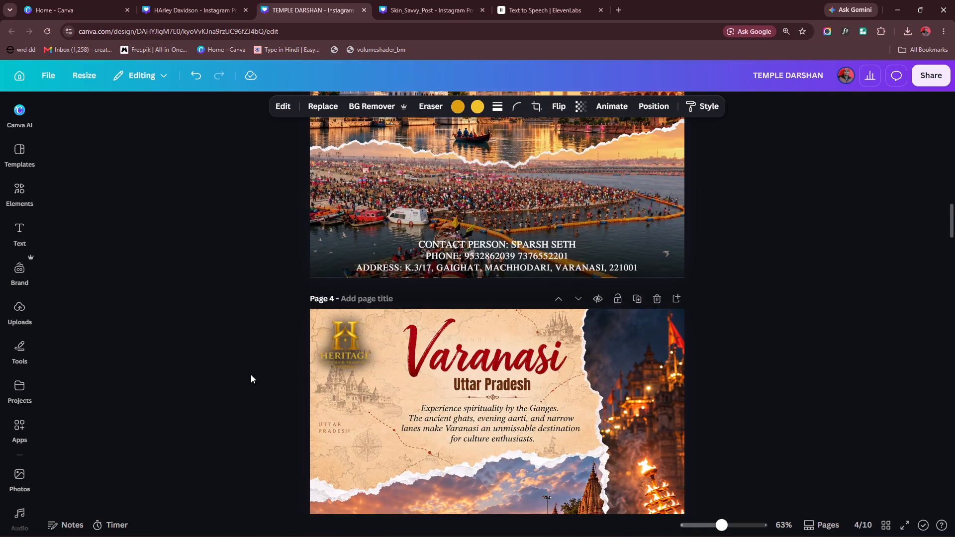
ctrl+scroll(248, 376, down, 7)
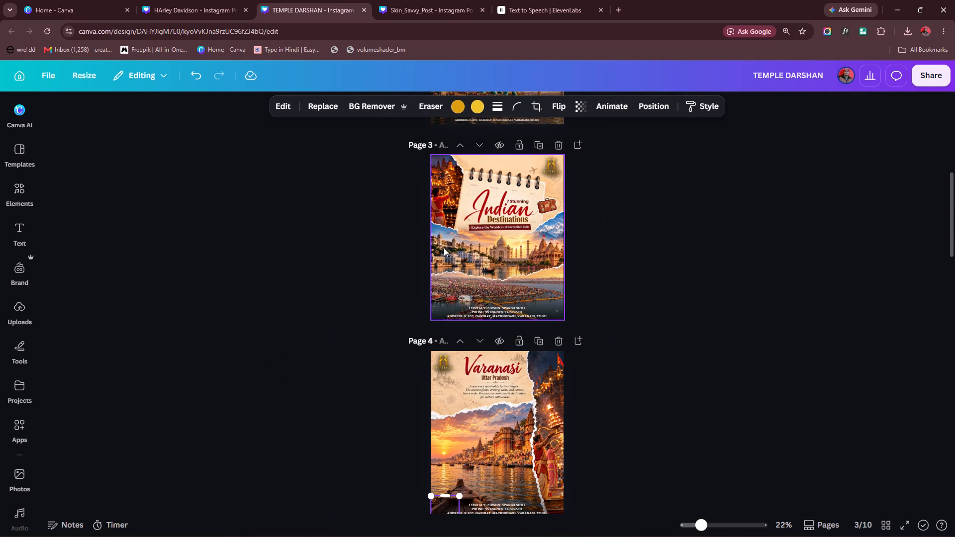
scroll(435, 250, down, 3)
scroll(470, 283, down, 3)
scroll(472, 271, up, 17)
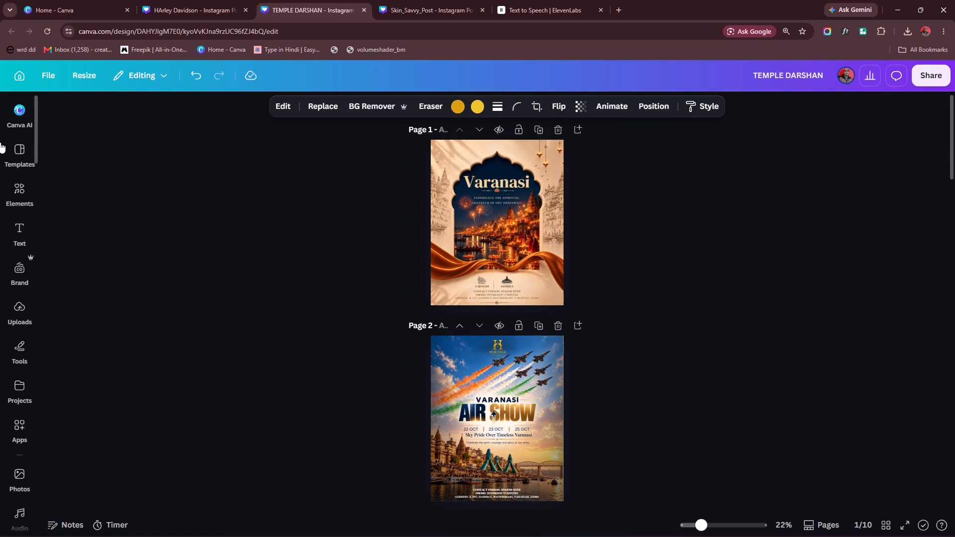
Download pages 3–10 as JPG at size 3.125 with High quality, and leave the browser for Adobe Premiere.
click(46, 75)
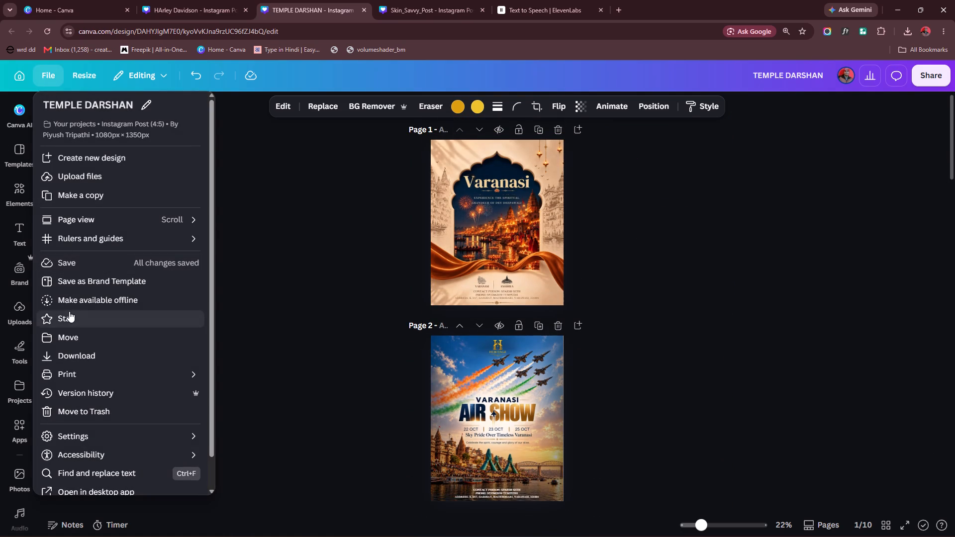
click(82, 359)
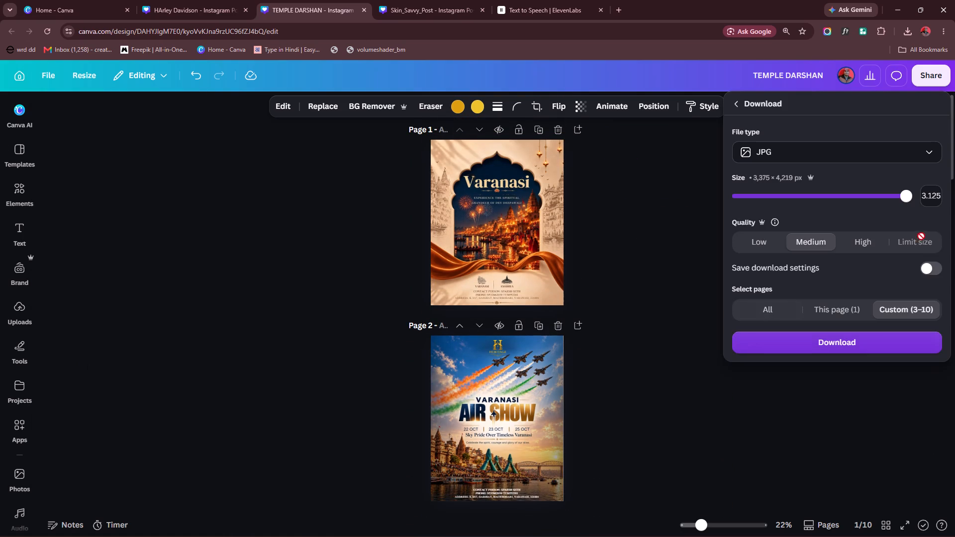
click(849, 244)
click(833, 342)
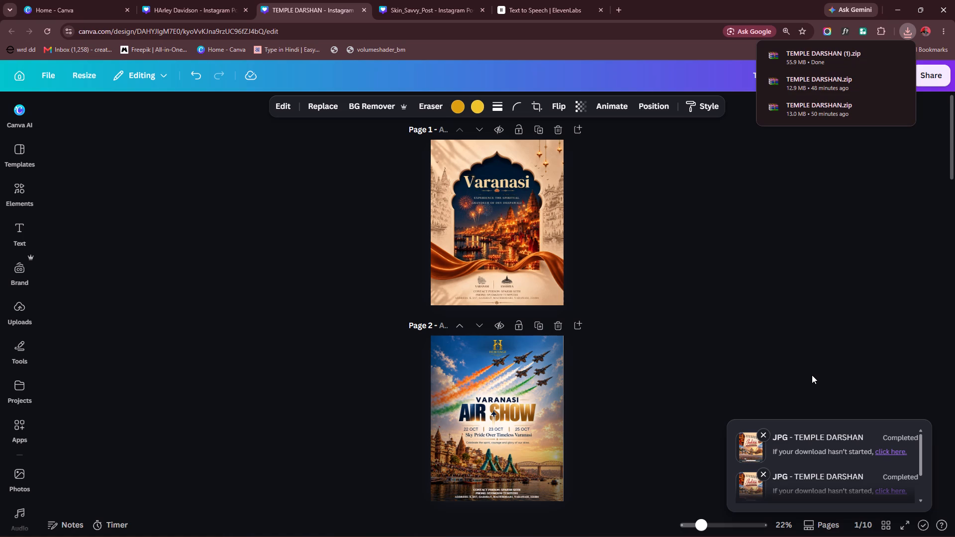
click(891, 2)
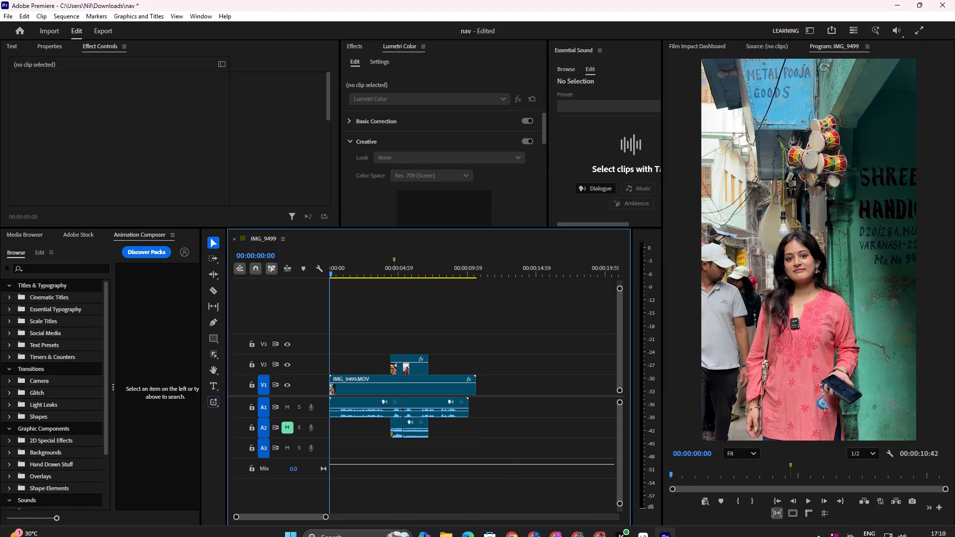